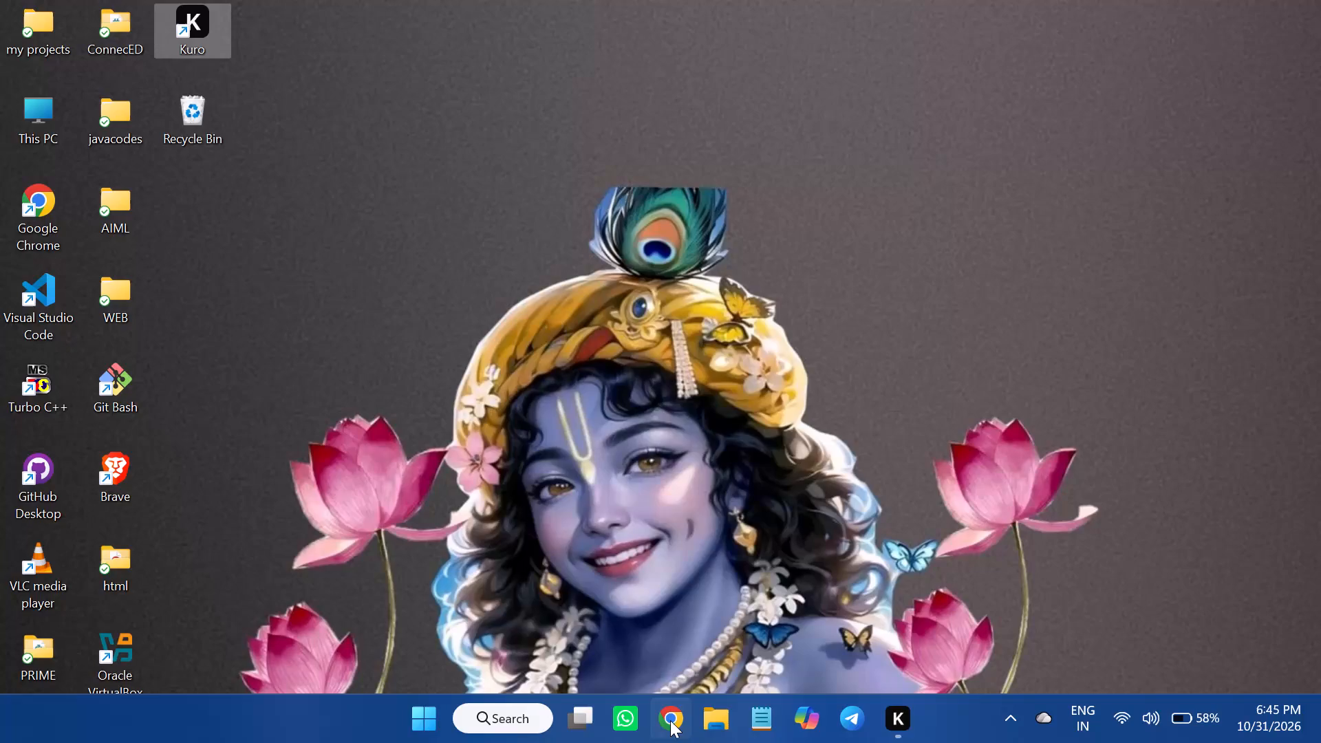
Open Google Chrome with the Person 1 profile and maximize its window.
click(670, 720)
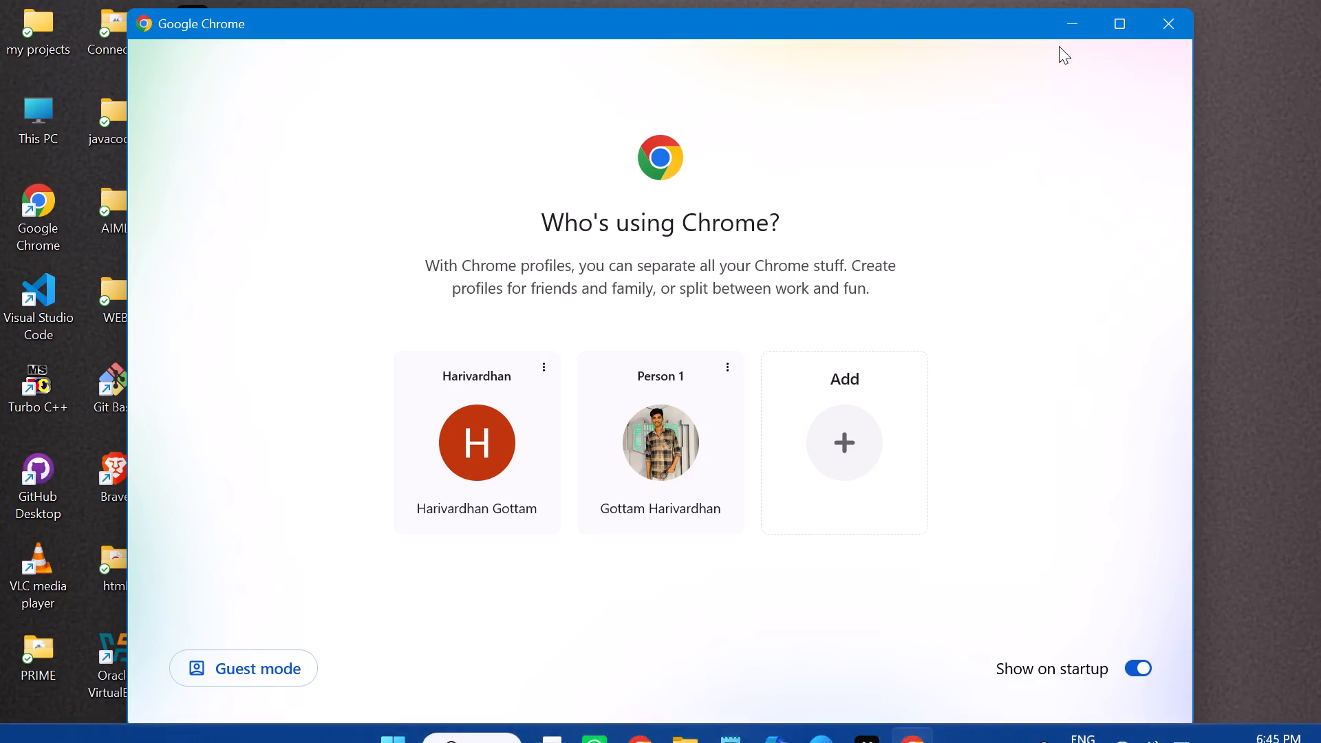
click(1126, 25)
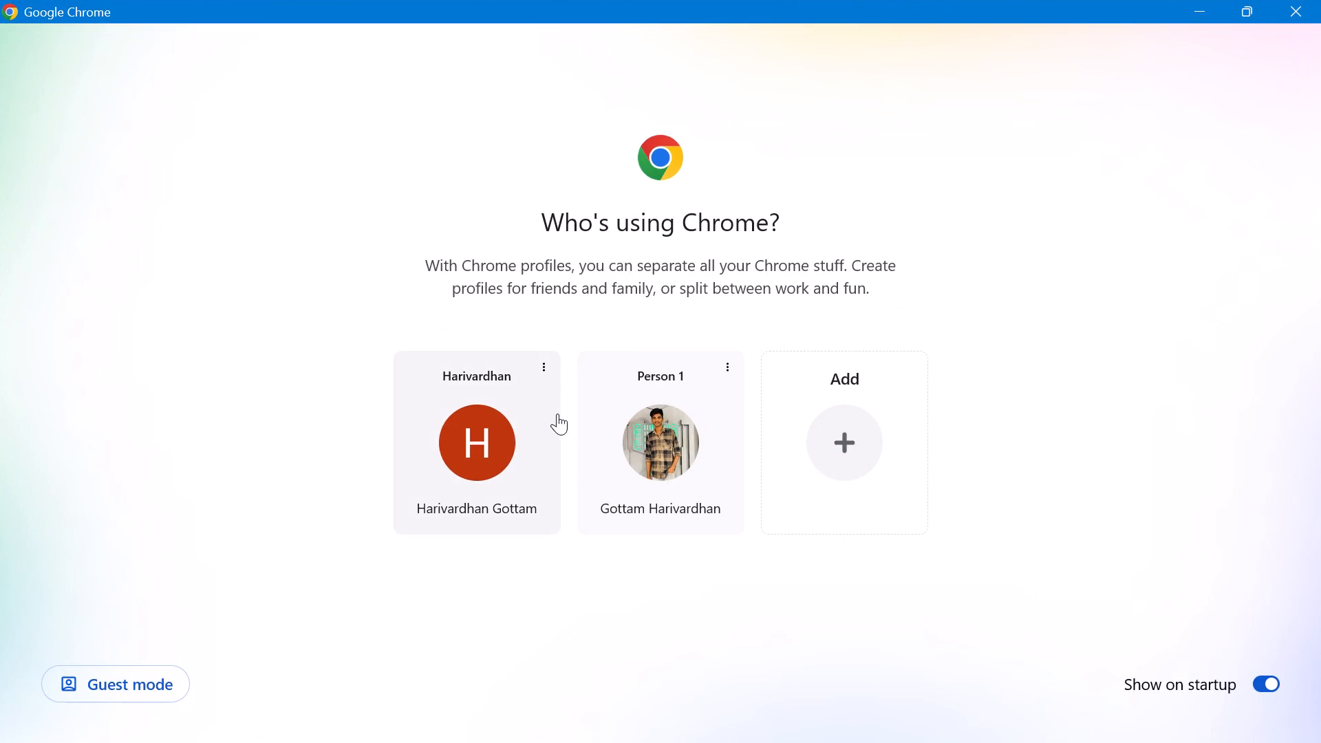
click(675, 438)
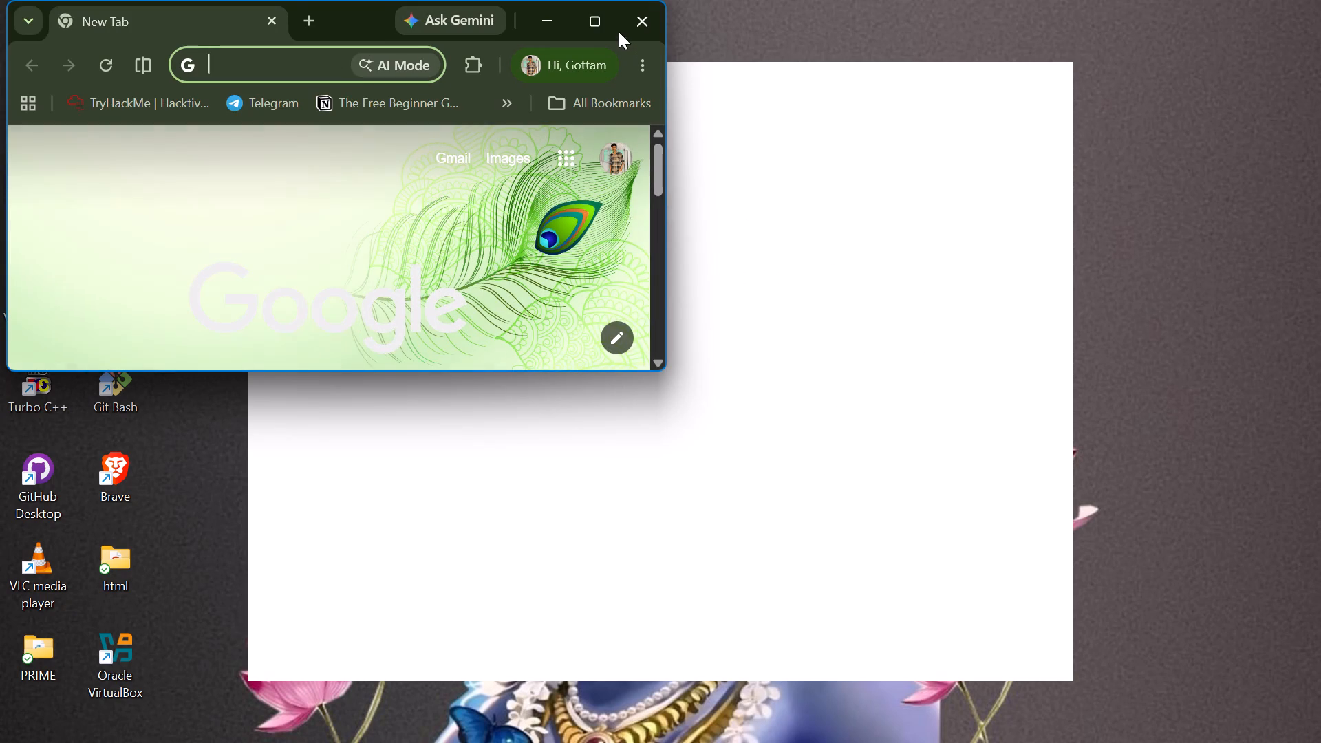
click(600, 23)
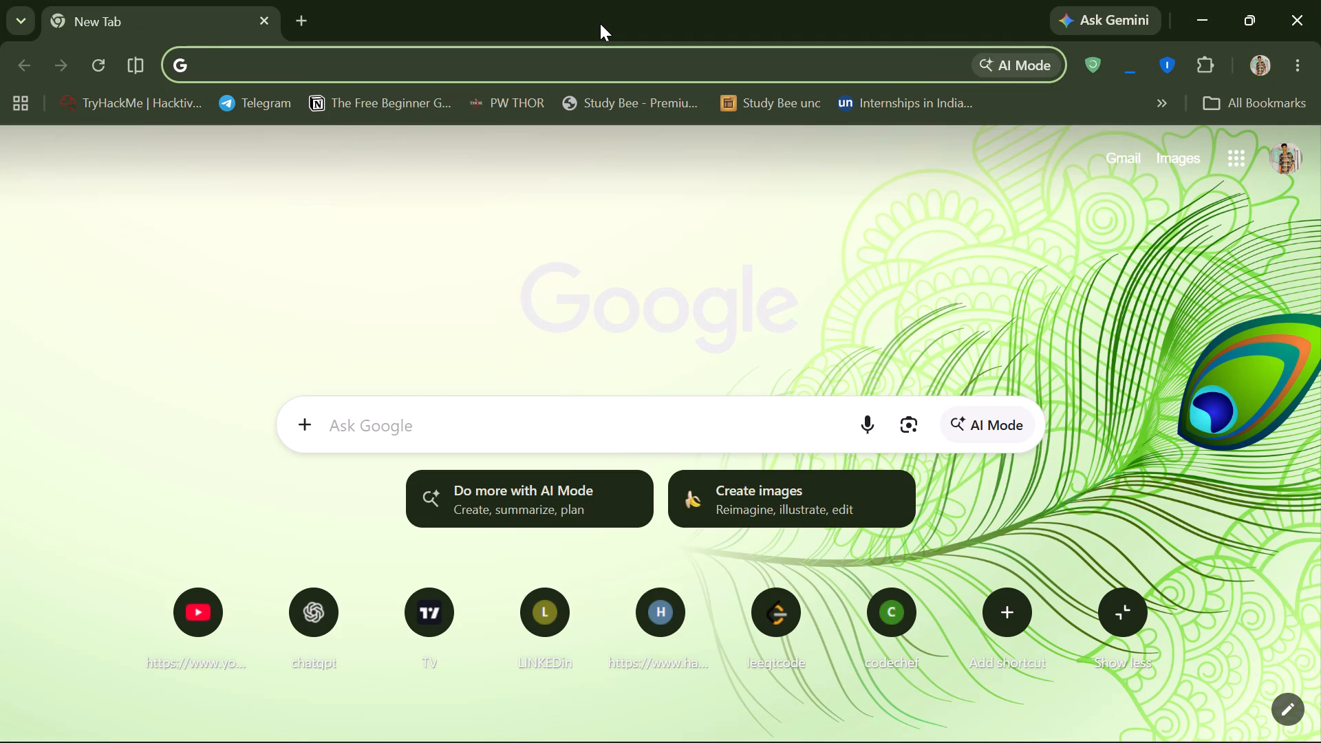
Open the TradingView chart from the new tab page's TV shortcut.
click(434, 594)
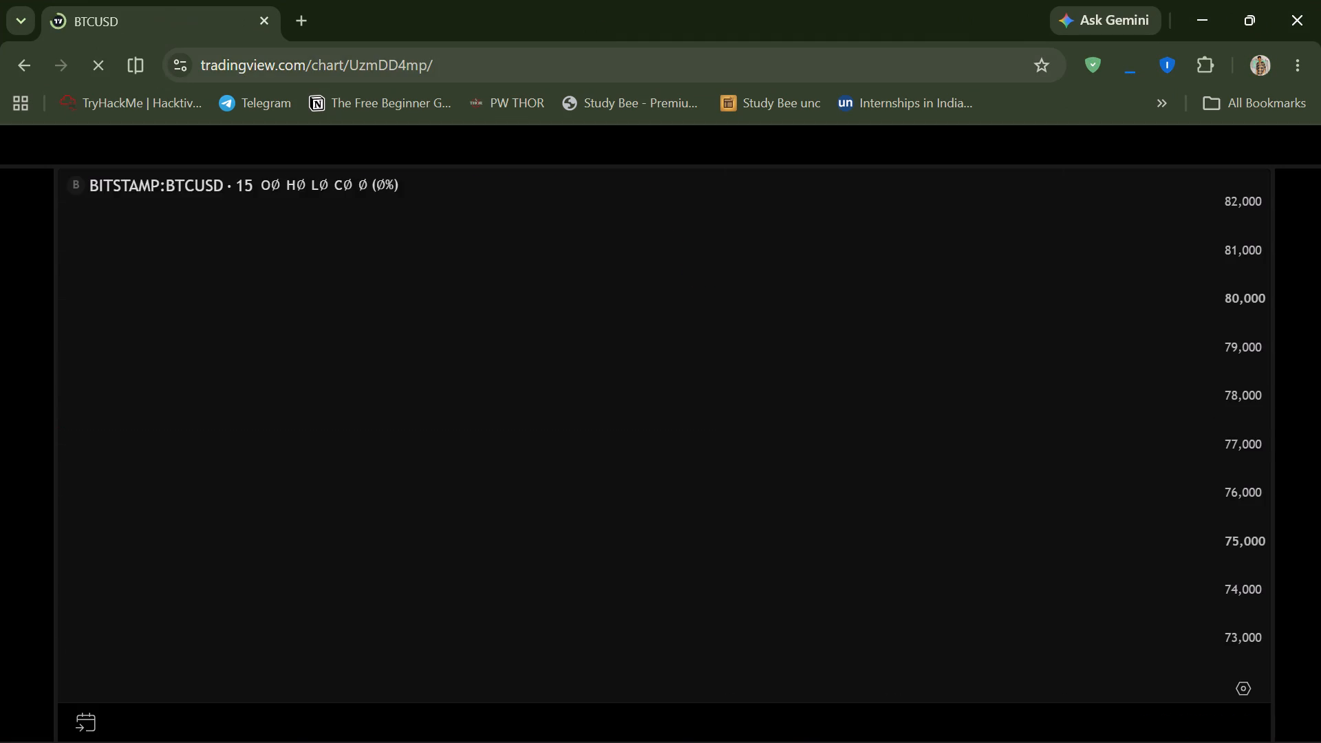
Open YouTube in a new browser tab.
key(ctrl+t)
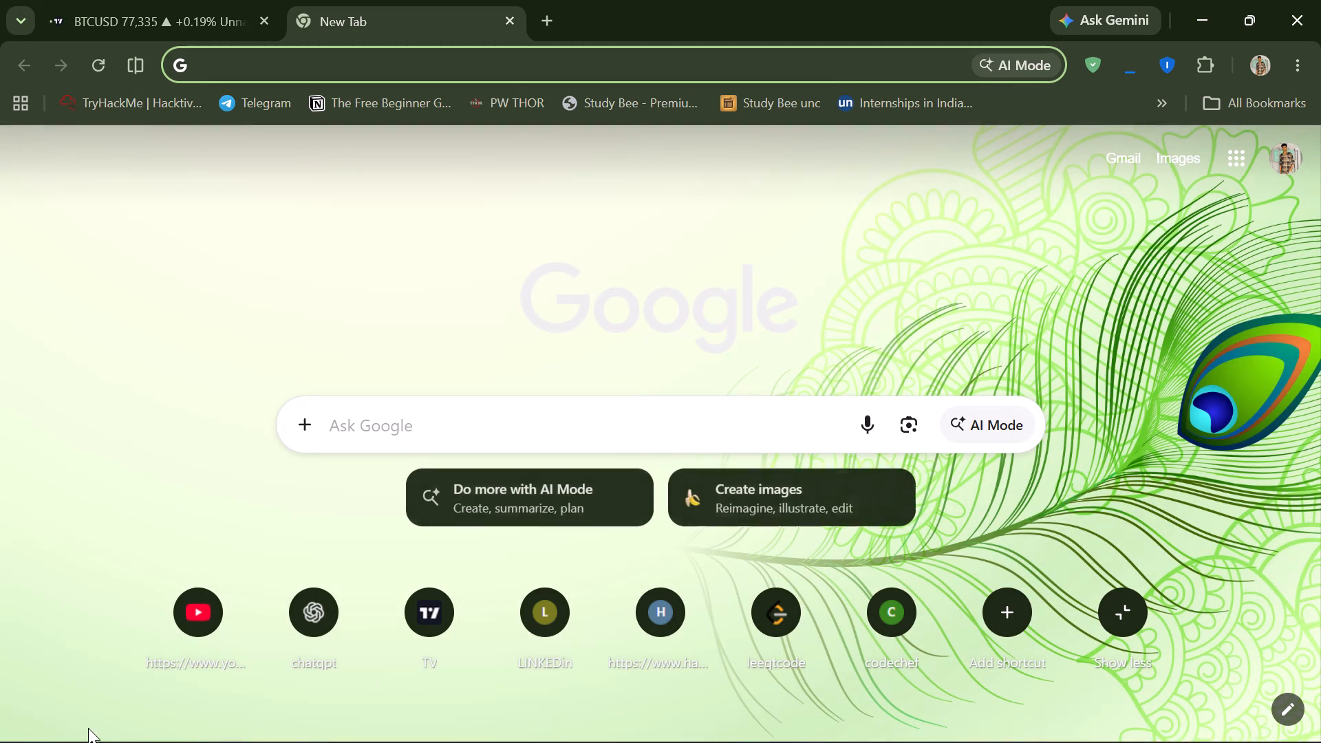
click(199, 603)
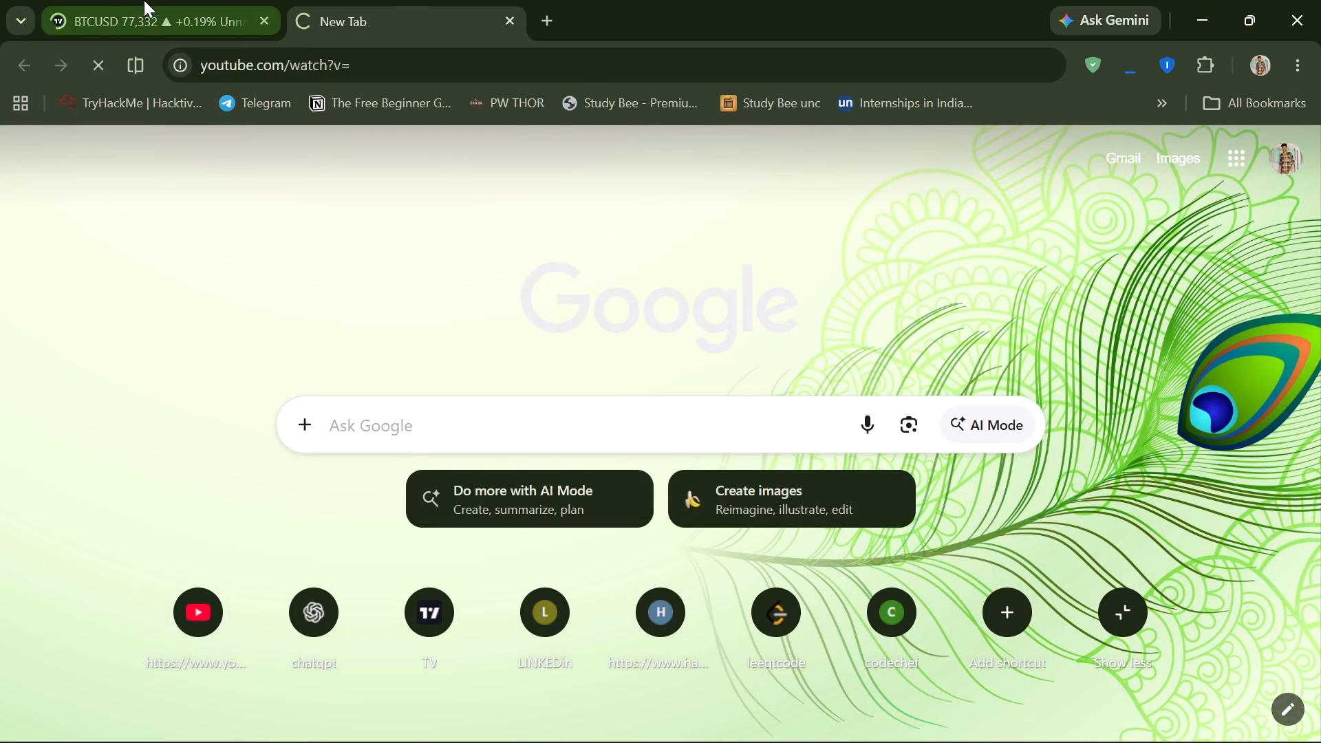
Return to the TradingView BTCUSD chart and change its interval to 5 minutes.
click(144, 0)
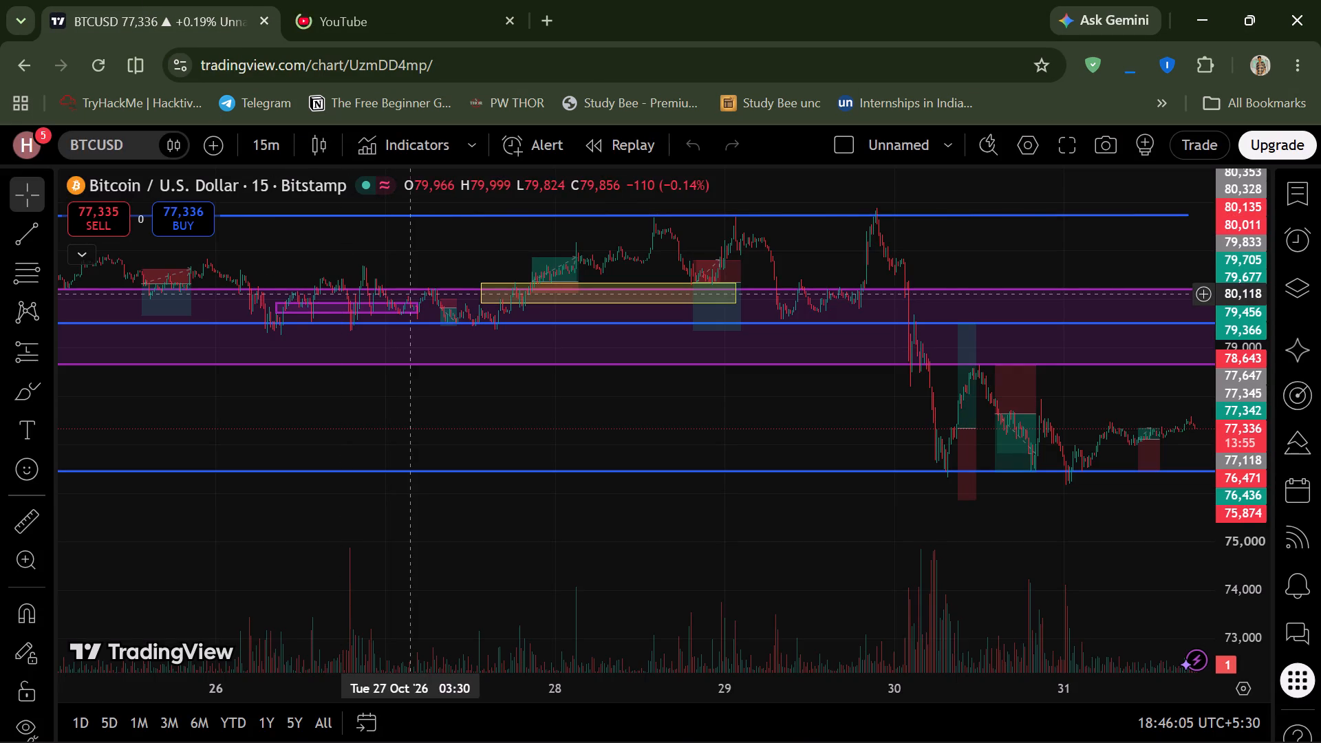
click(250, 137)
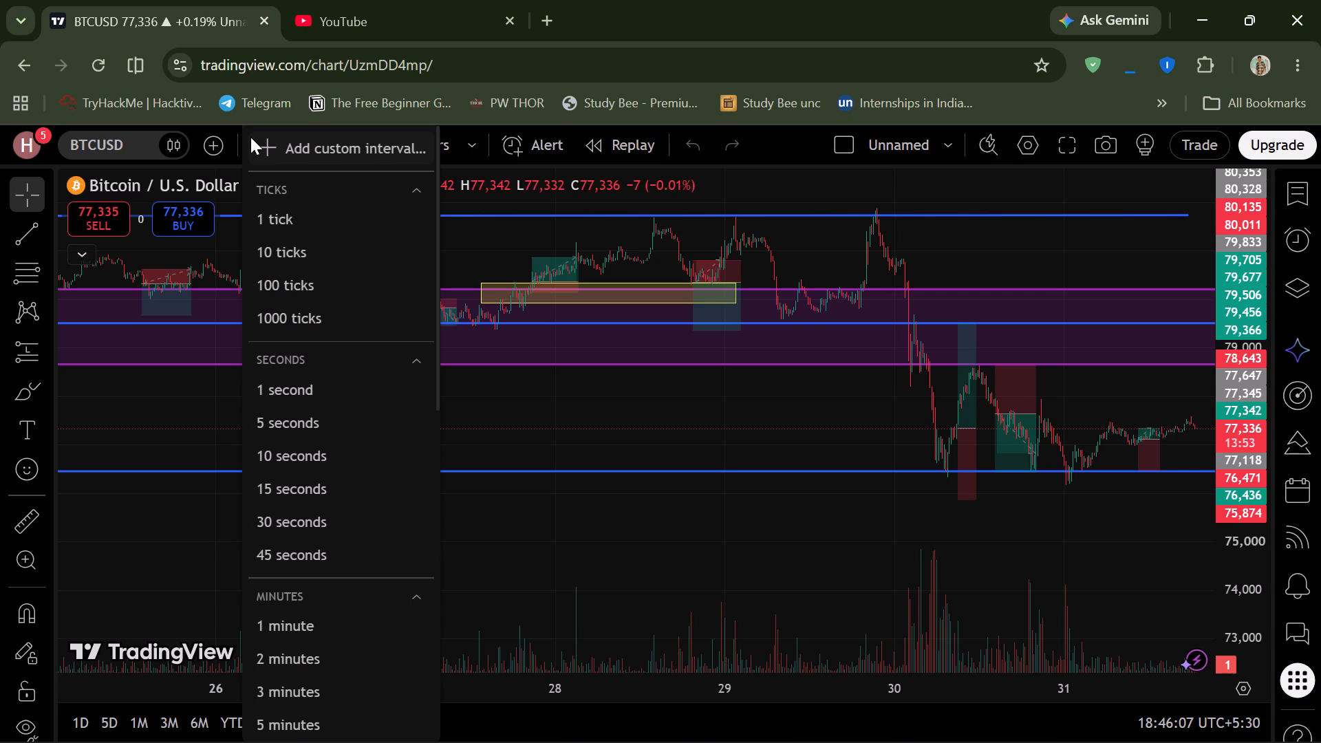
scroll(294, 455, down, 2)
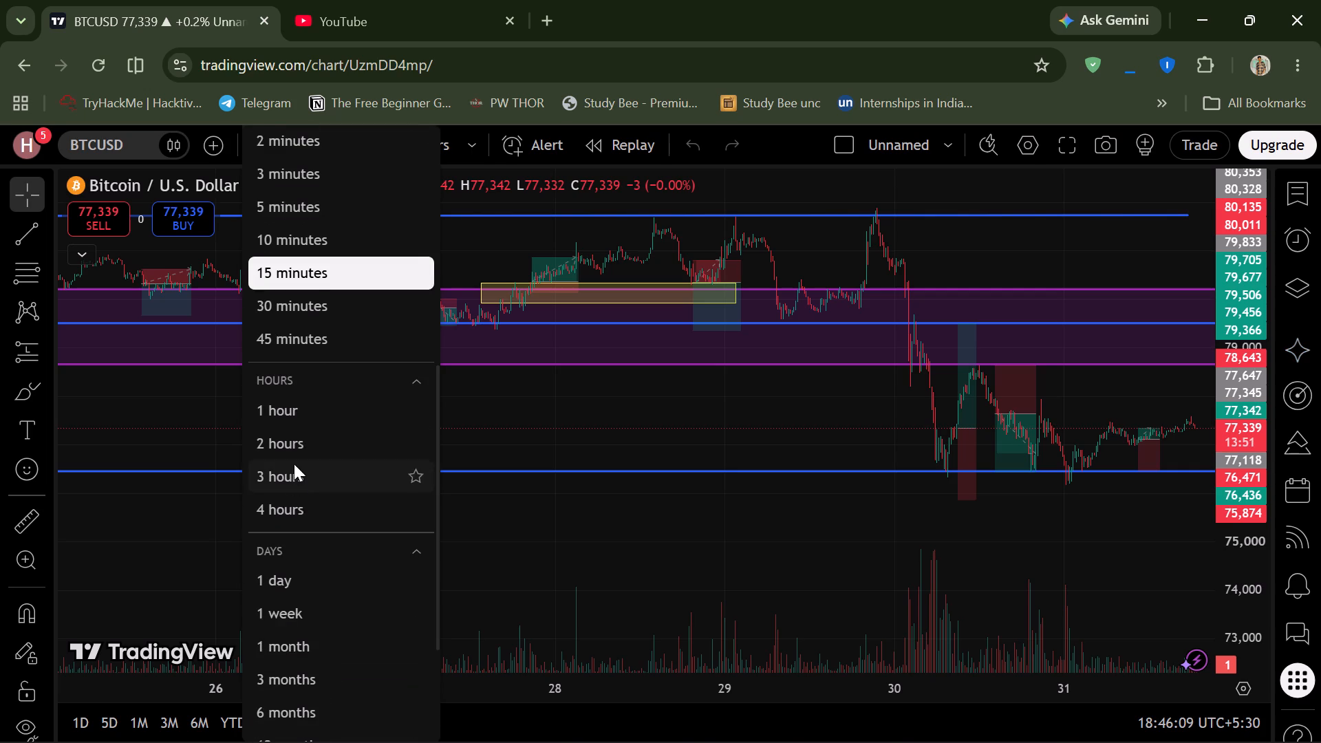
Set the BTCUSD chart interval to 5 minutes.
click(312, 200)
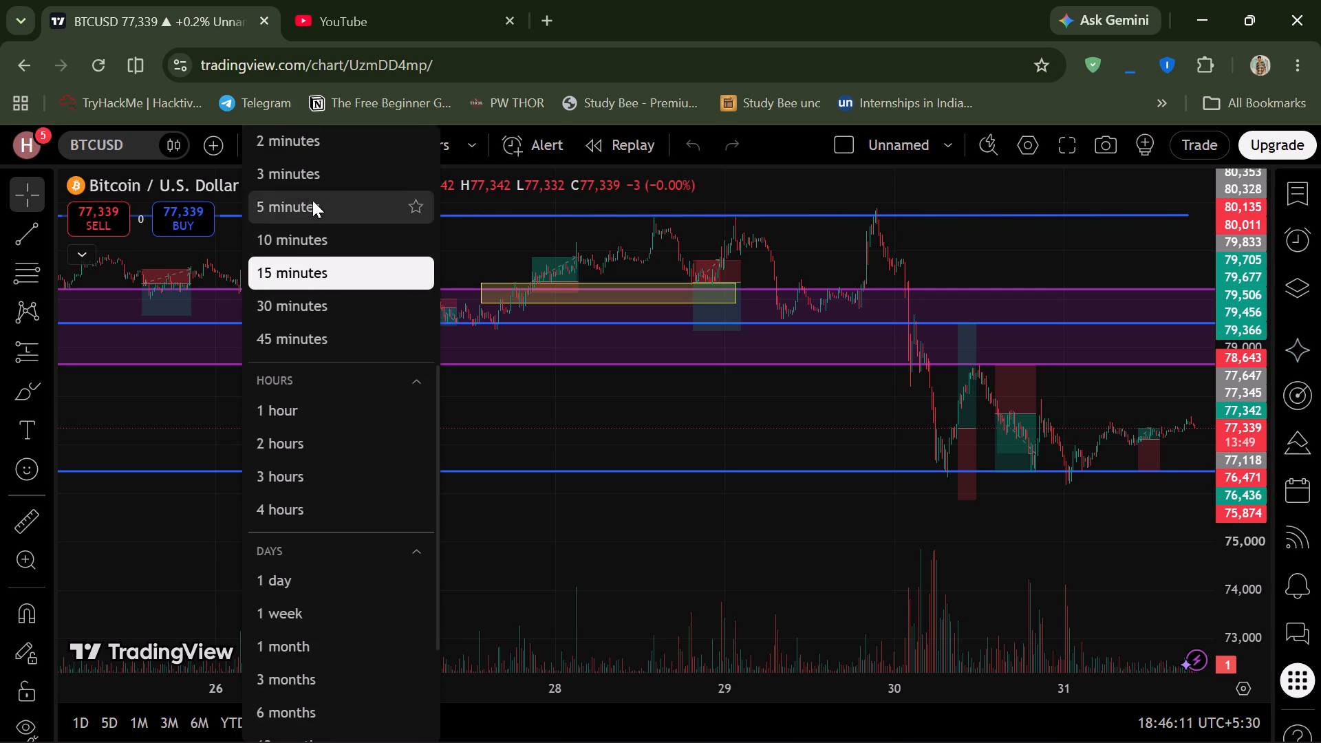
Examine the 5-minute BTCUSD price action from 30 to 31 October around the marked zone, blue levels and position drawings.
scroll(645, 409, left, 1)
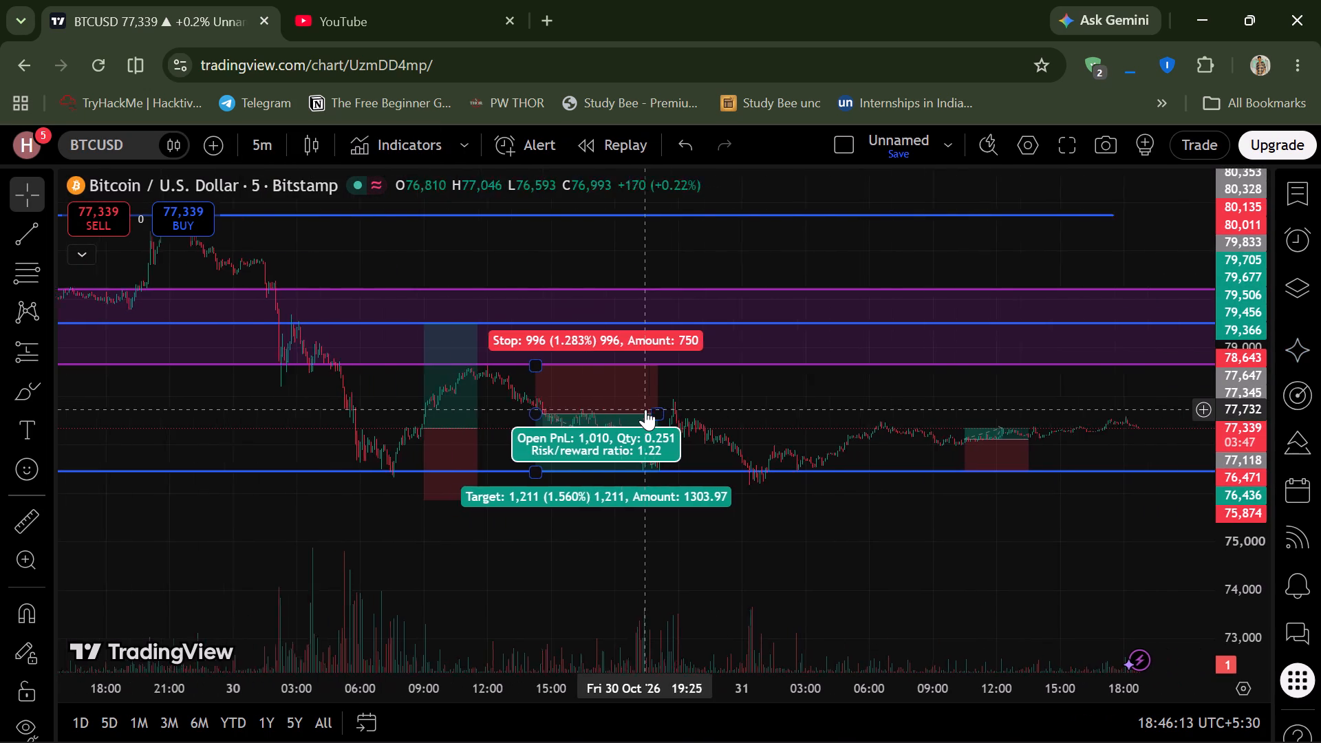
scroll(645, 409, left, 3)
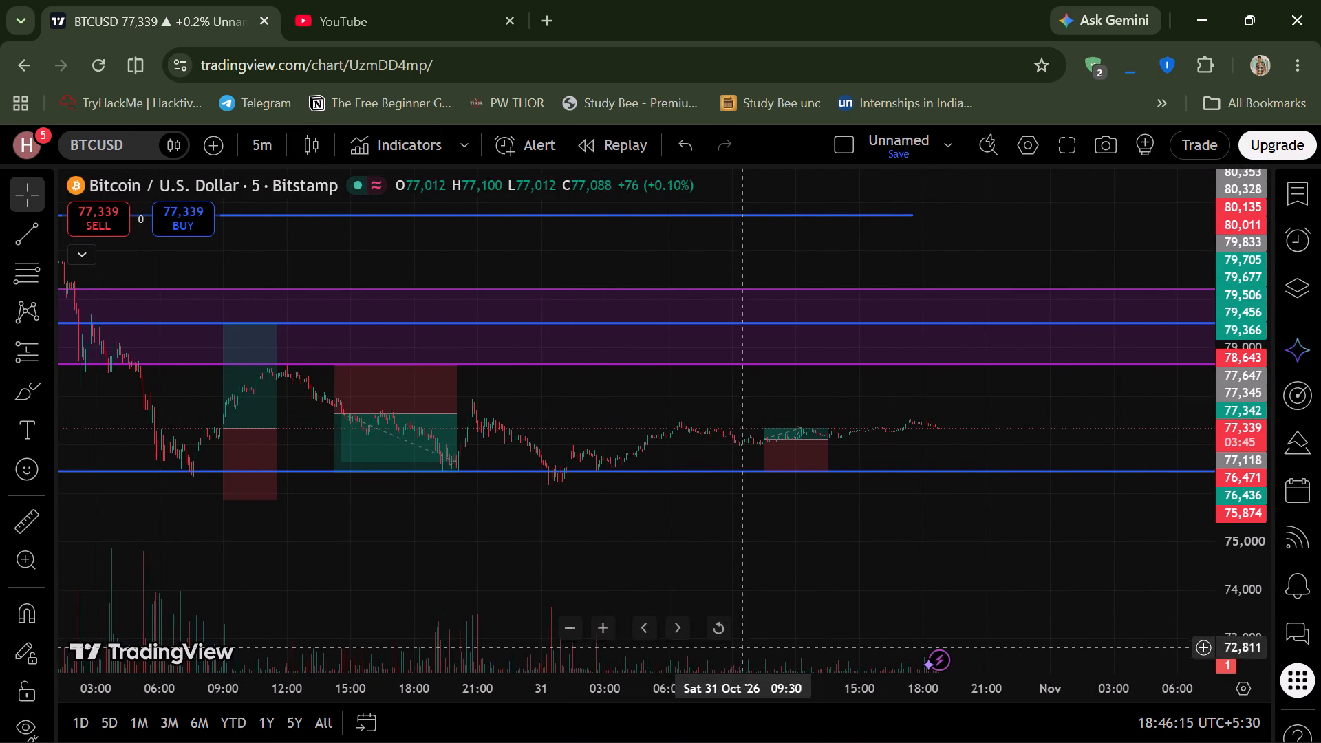
drag(715, 677, 910, 713)
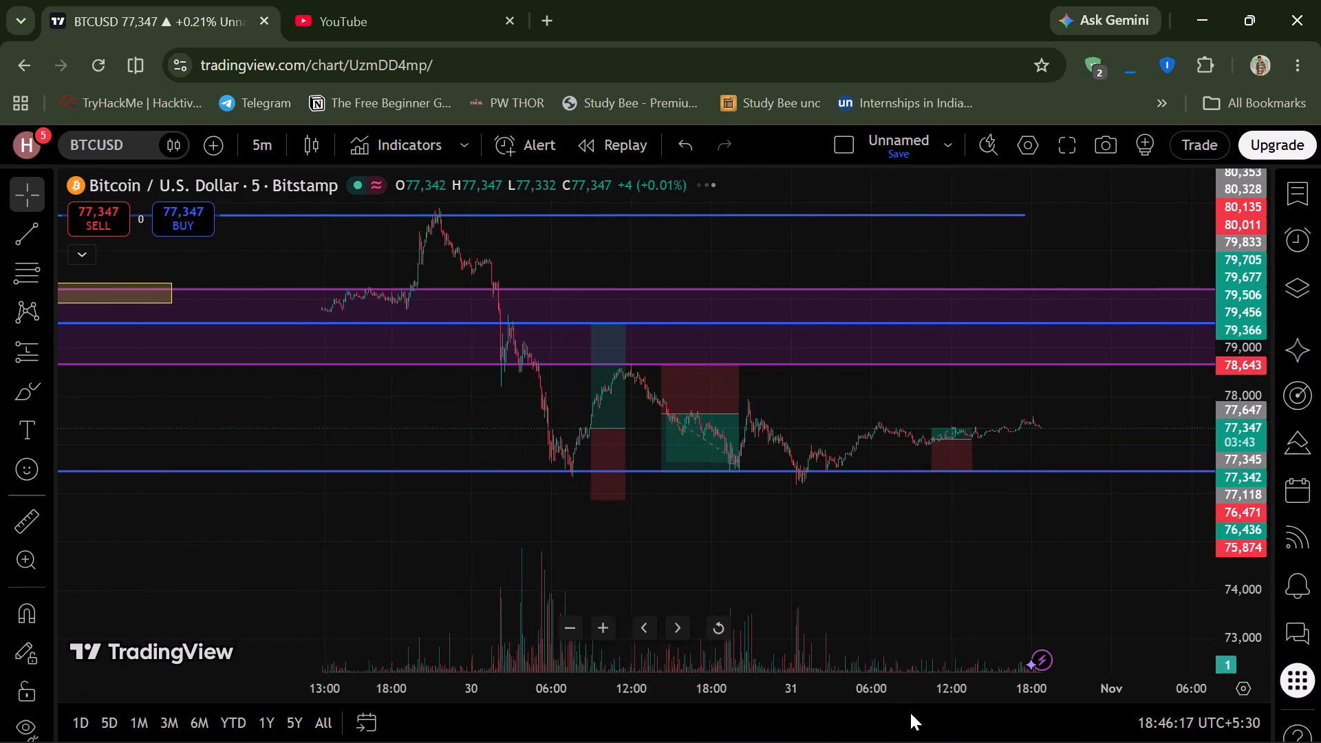
drag(910, 713, 911, 713)
drag(1233, 453, 1192, 198)
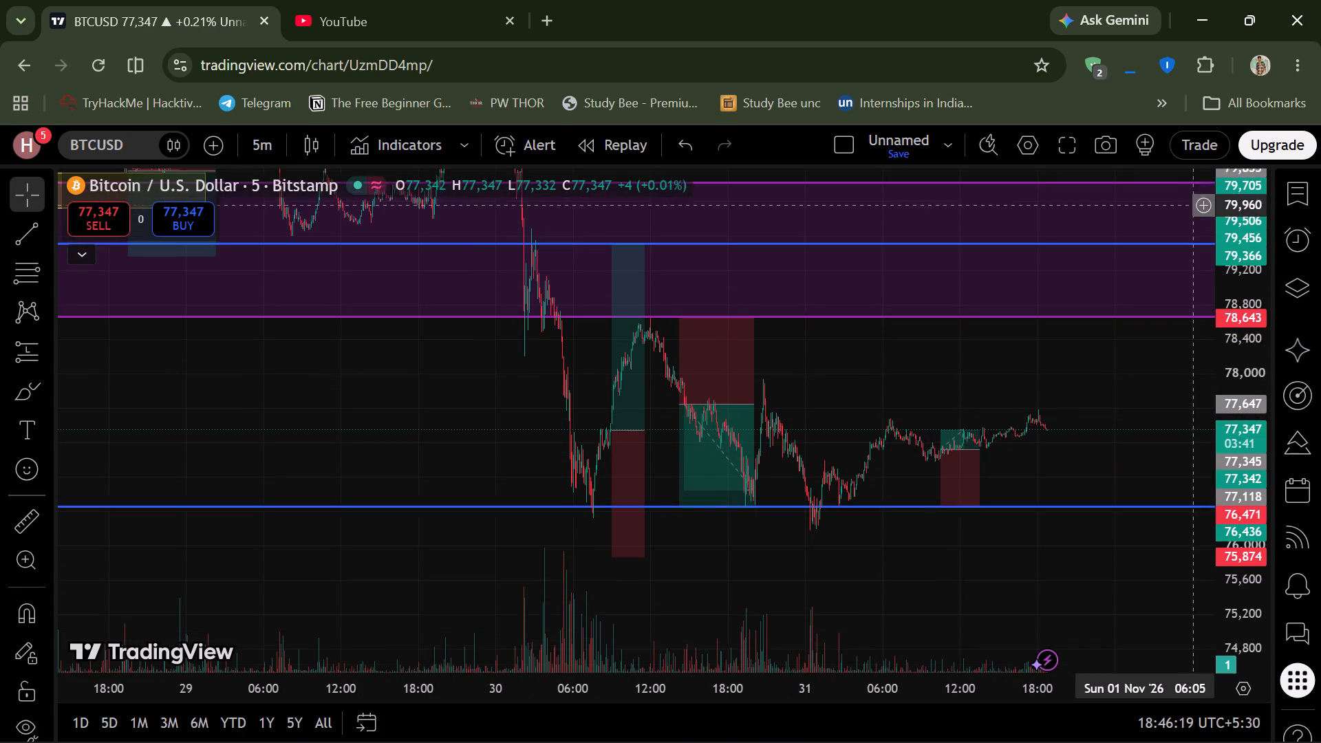
drag(1192, 198, 1192, 193)
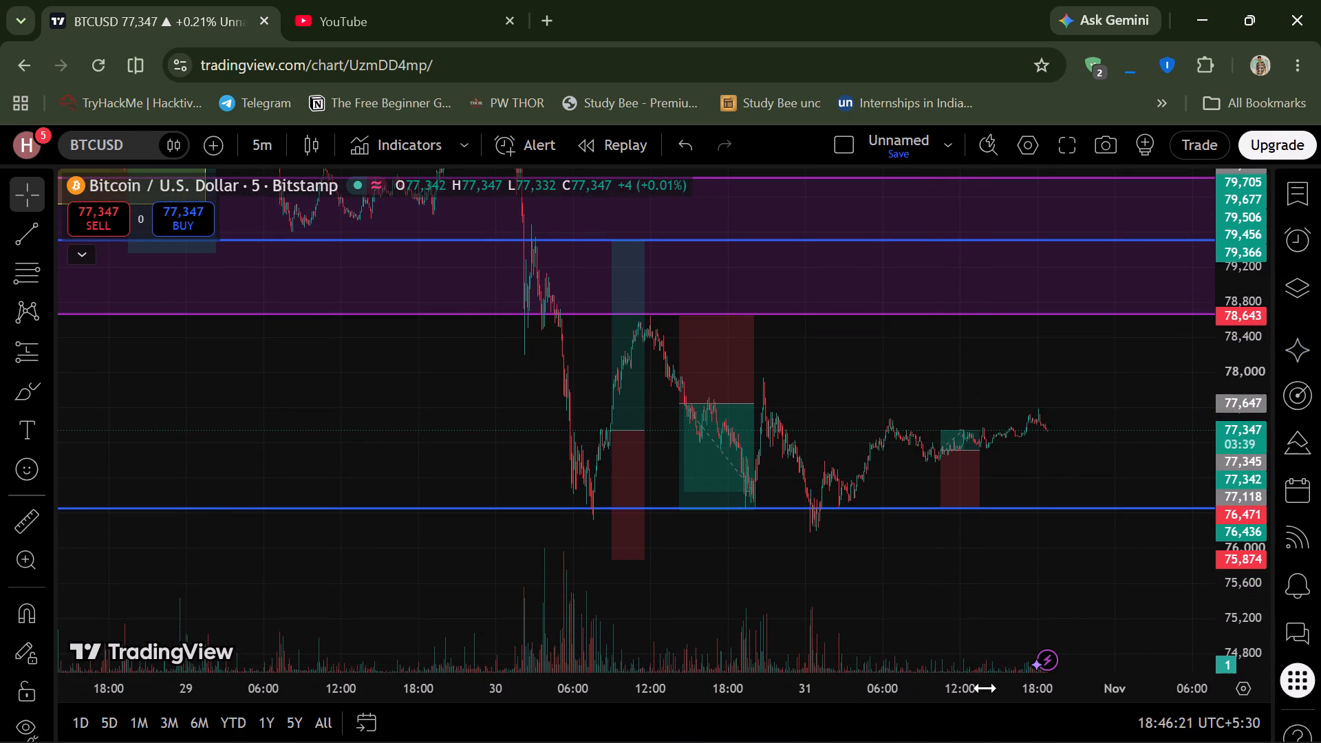
click(985, 688)
drag(1062, 572, 974, 588)
drag(1241, 477, 1209, 343)
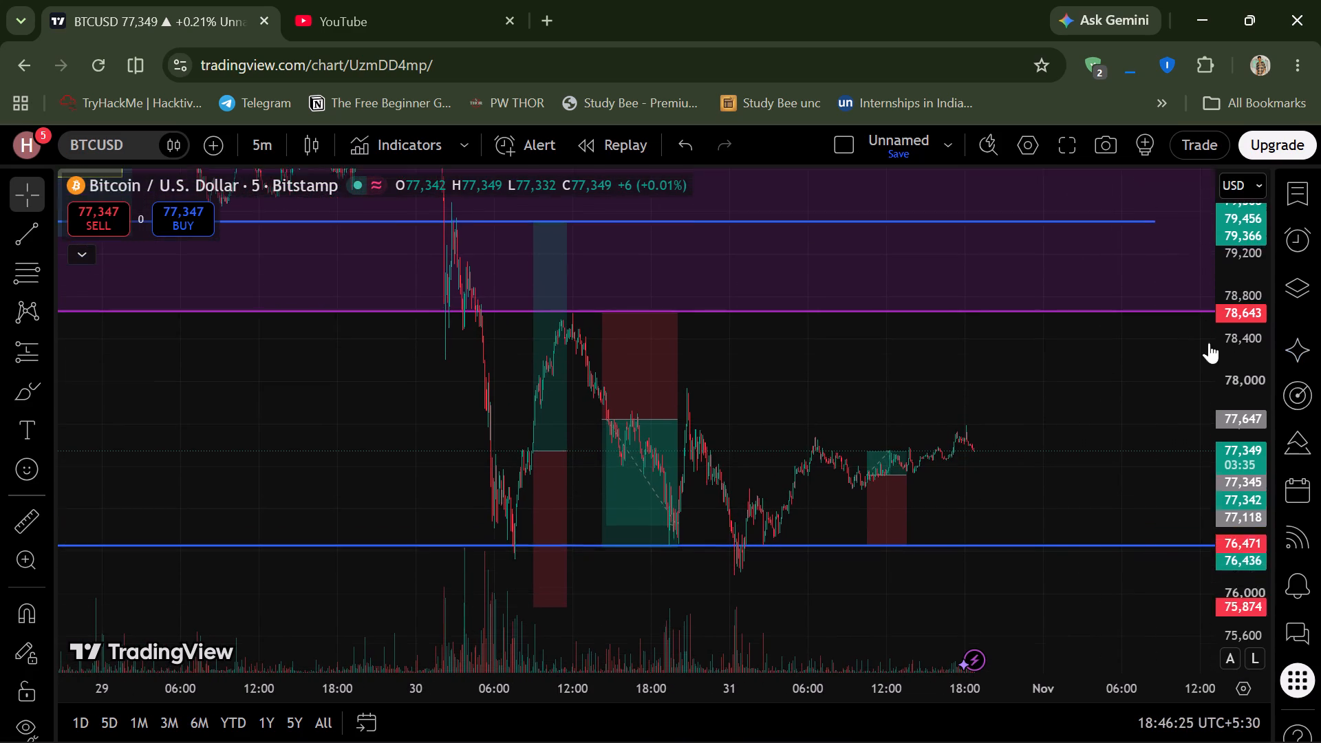
drag(1209, 343, 1229, 315)
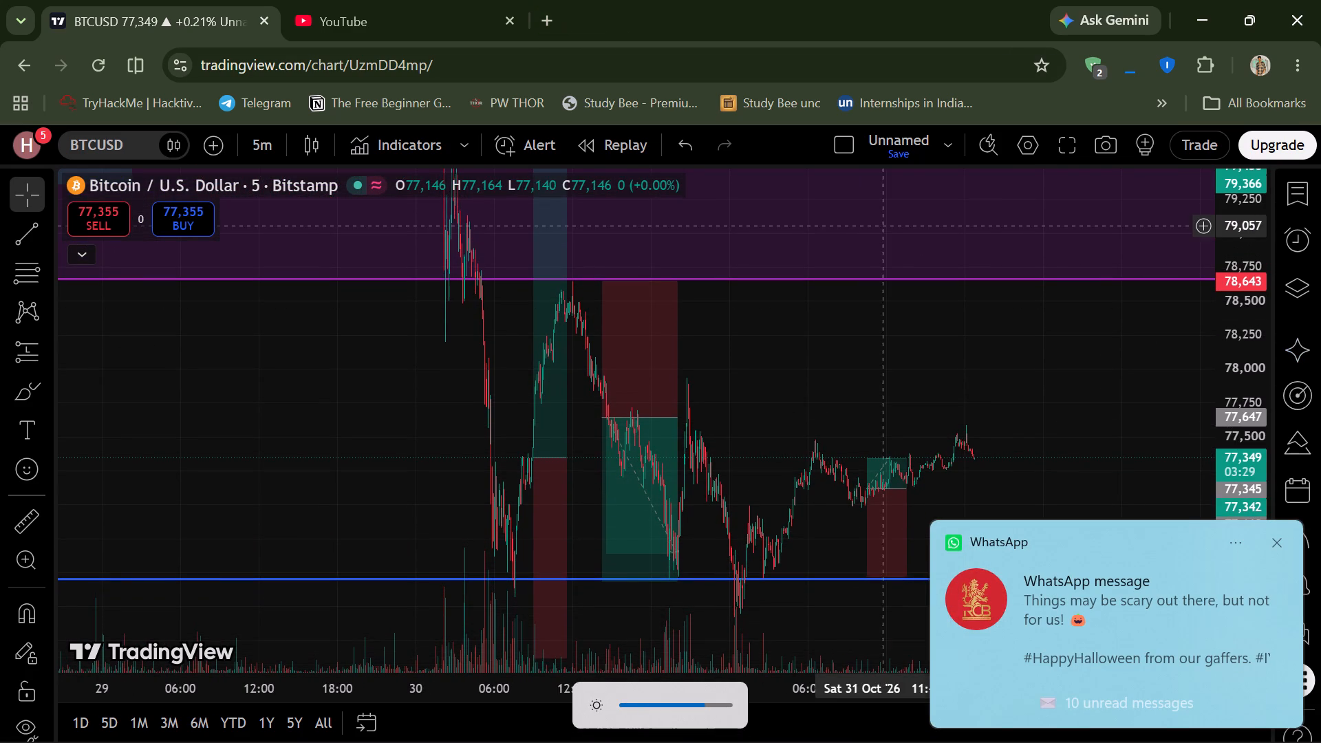
Dismiss the WhatsApp message notification covering the chart.
click(1278, 544)
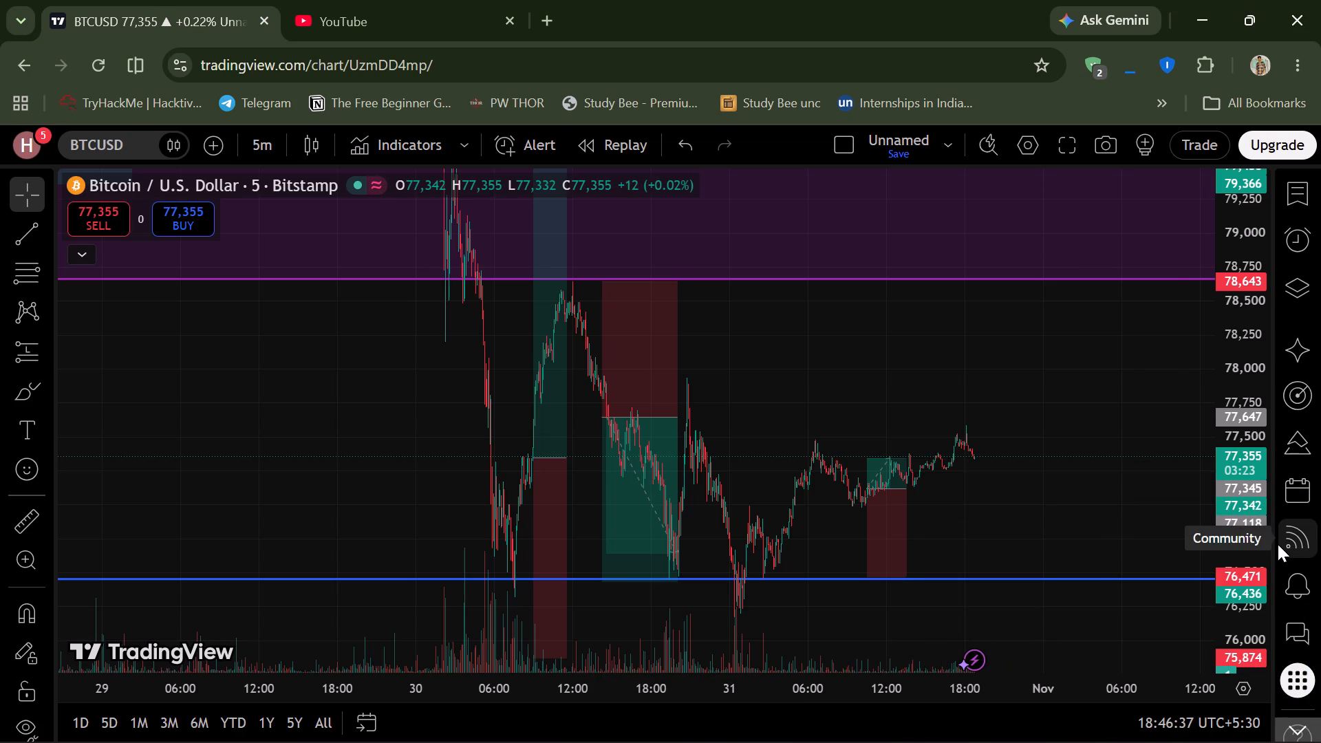
Examine the latest 5-minute BTCUSD candles more closely between the purple zone and the lower blue level.
scroll(1144, 572, down, 1)
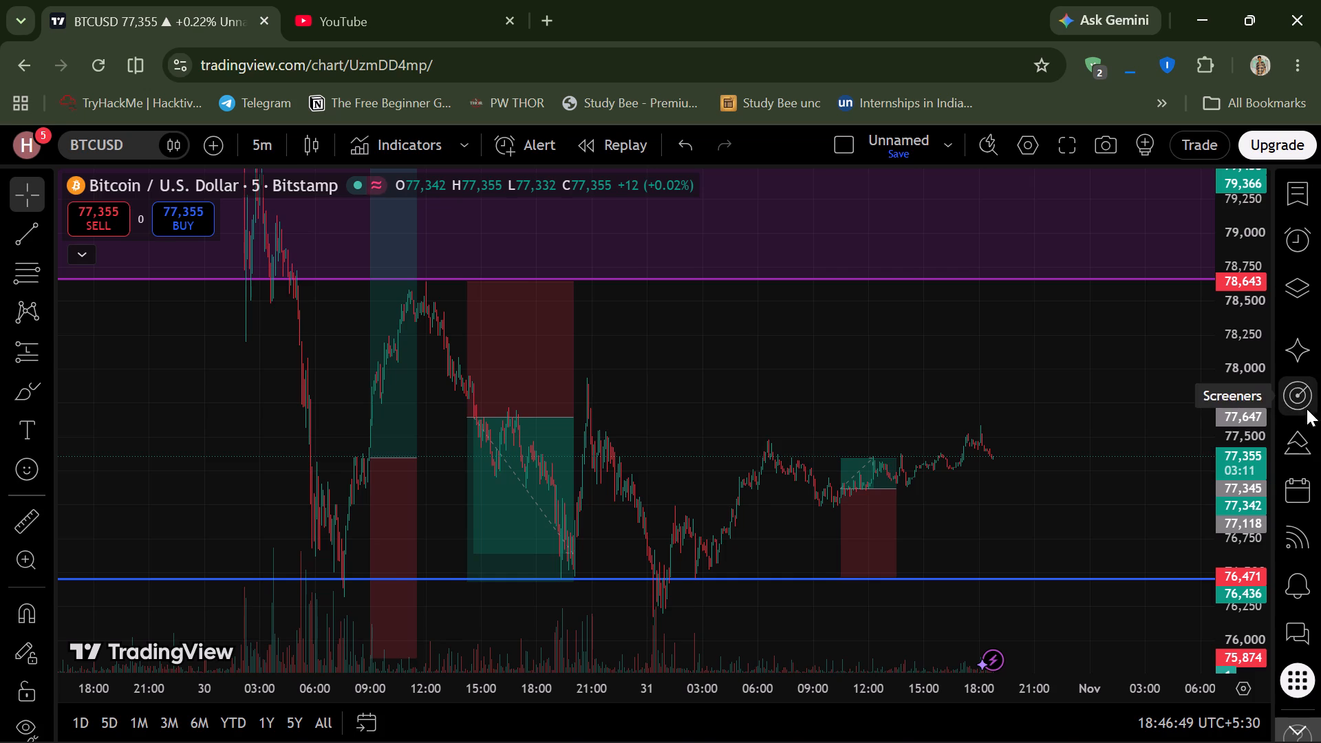
Examine recent BTCUSD price action on the 5-minute chart around the marked position boxes and the horizontal blue level.
drag(1259, 400, 1243, 284)
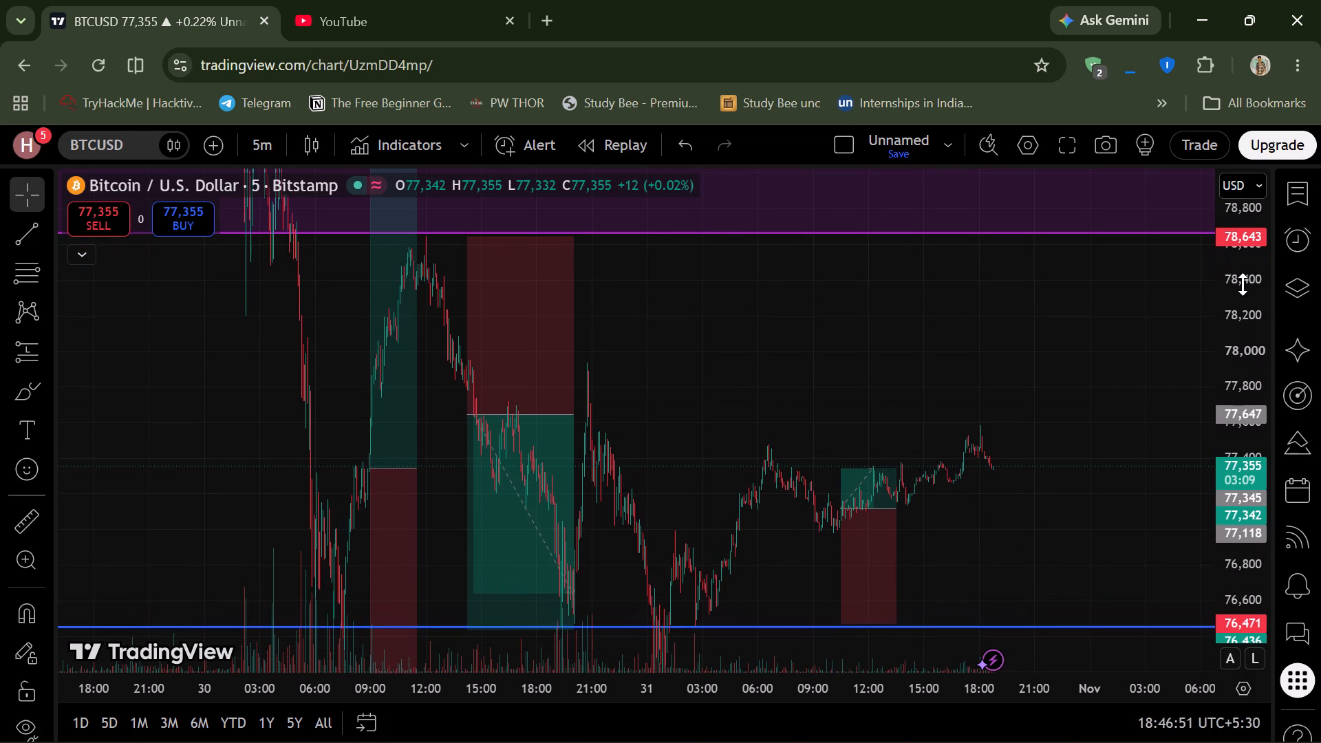
drag(1243, 284, 1232, 247)
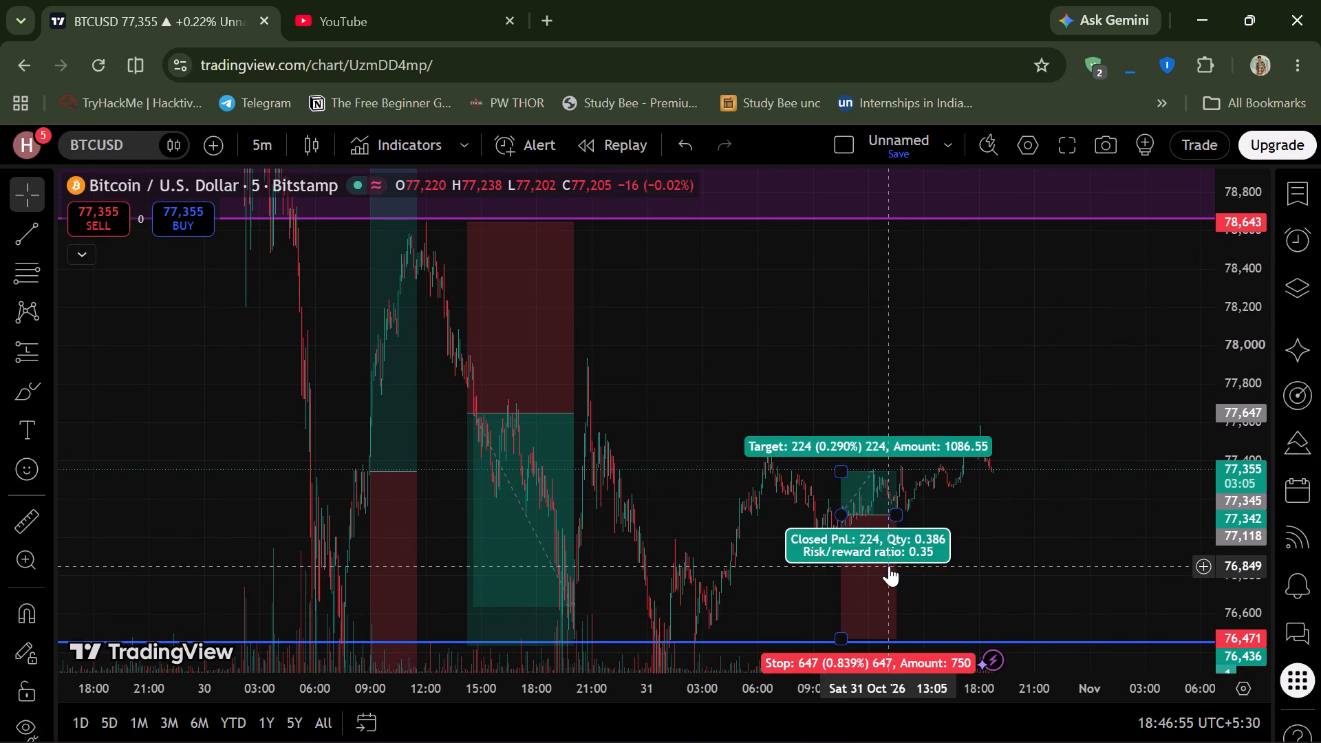
scroll(889, 566, left, 1)
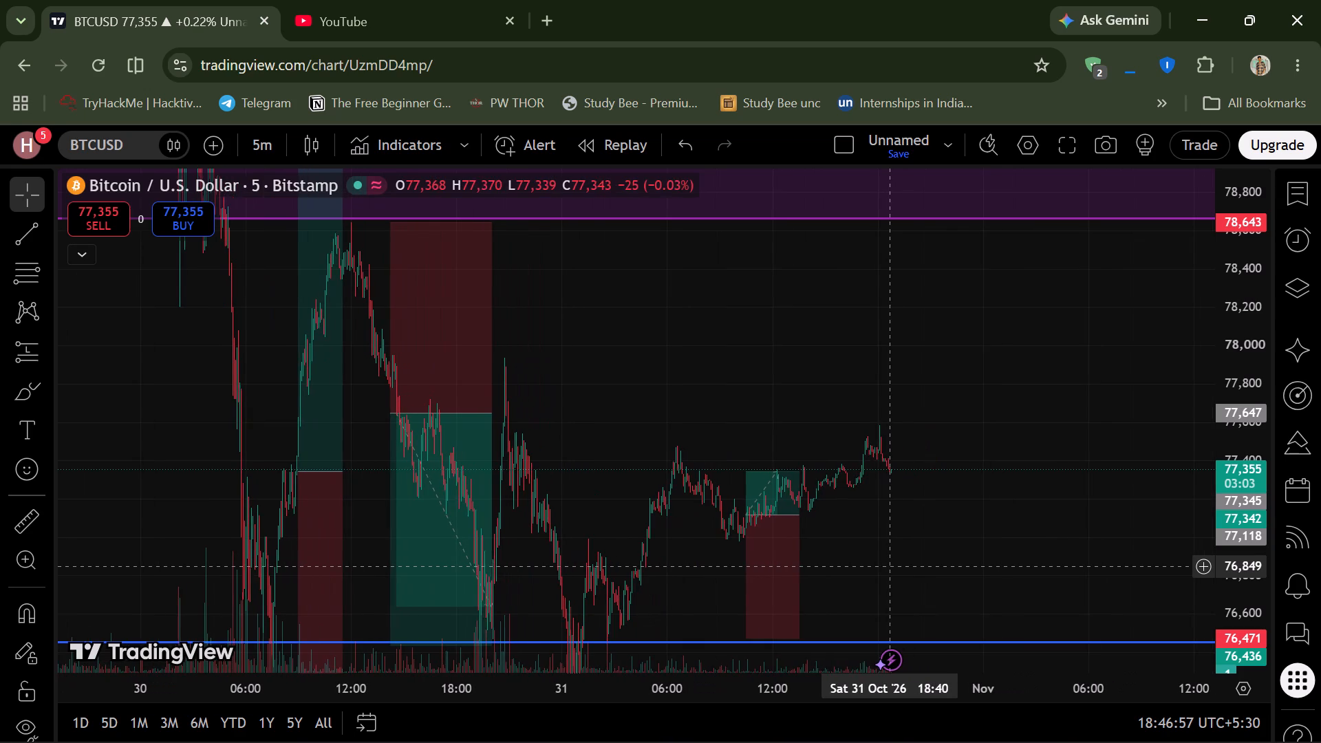
scroll(889, 566, left, 1)
scroll(889, 566, down, 1)
drag(889, 566, 888, 517)
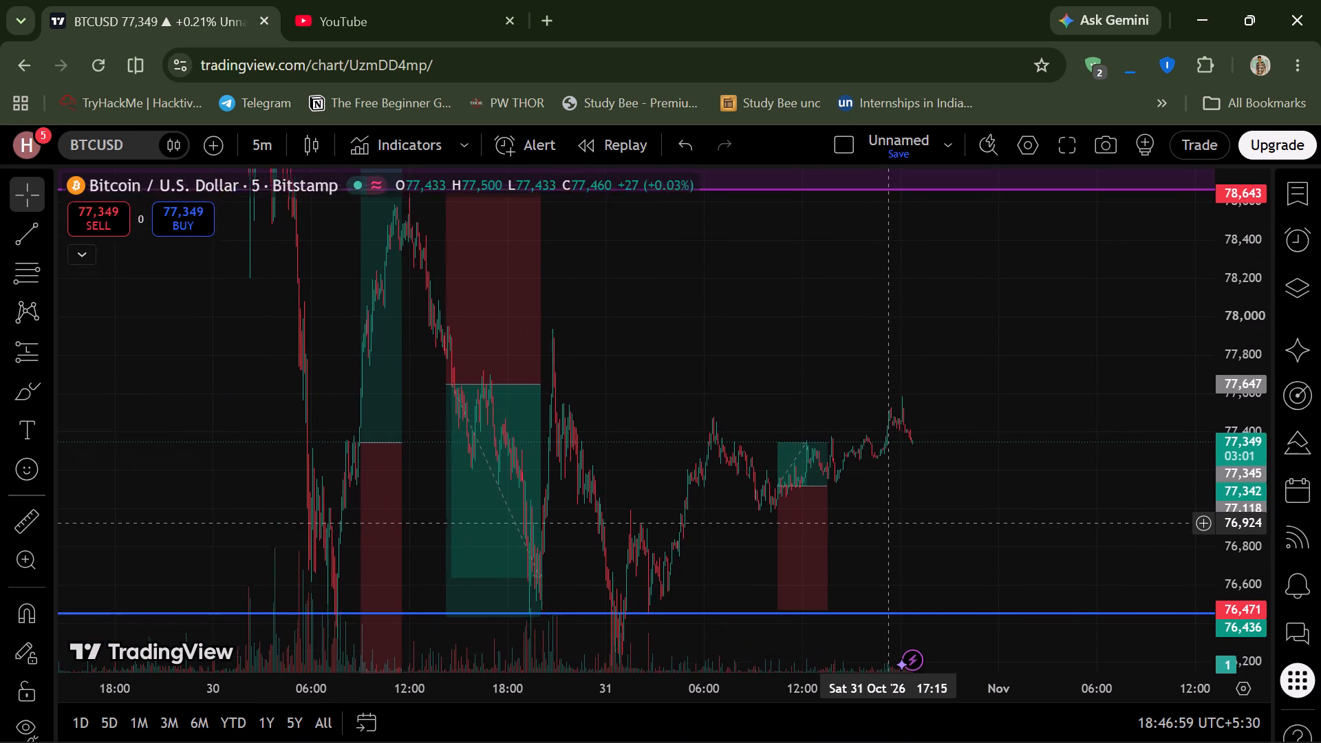
drag(888, 517, 898, 381)
click(939, 171)
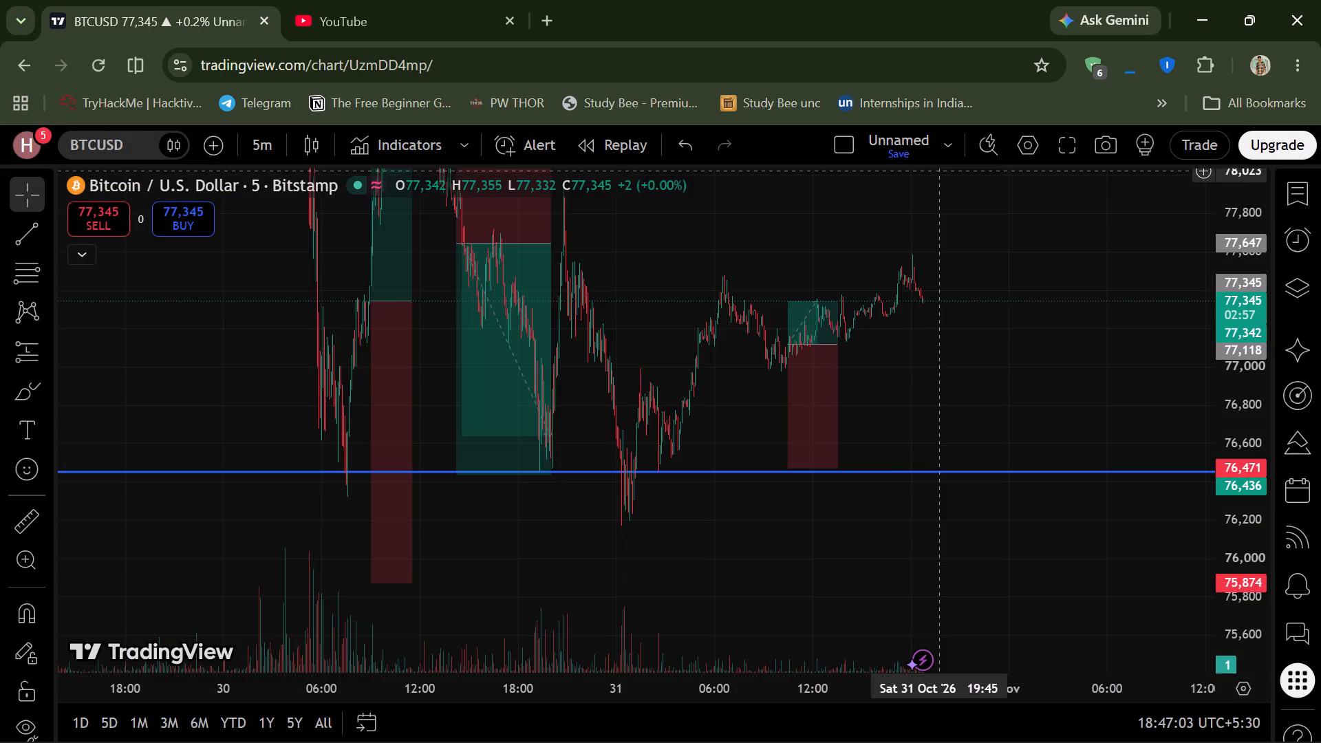
drag(952, 358, 949, 394)
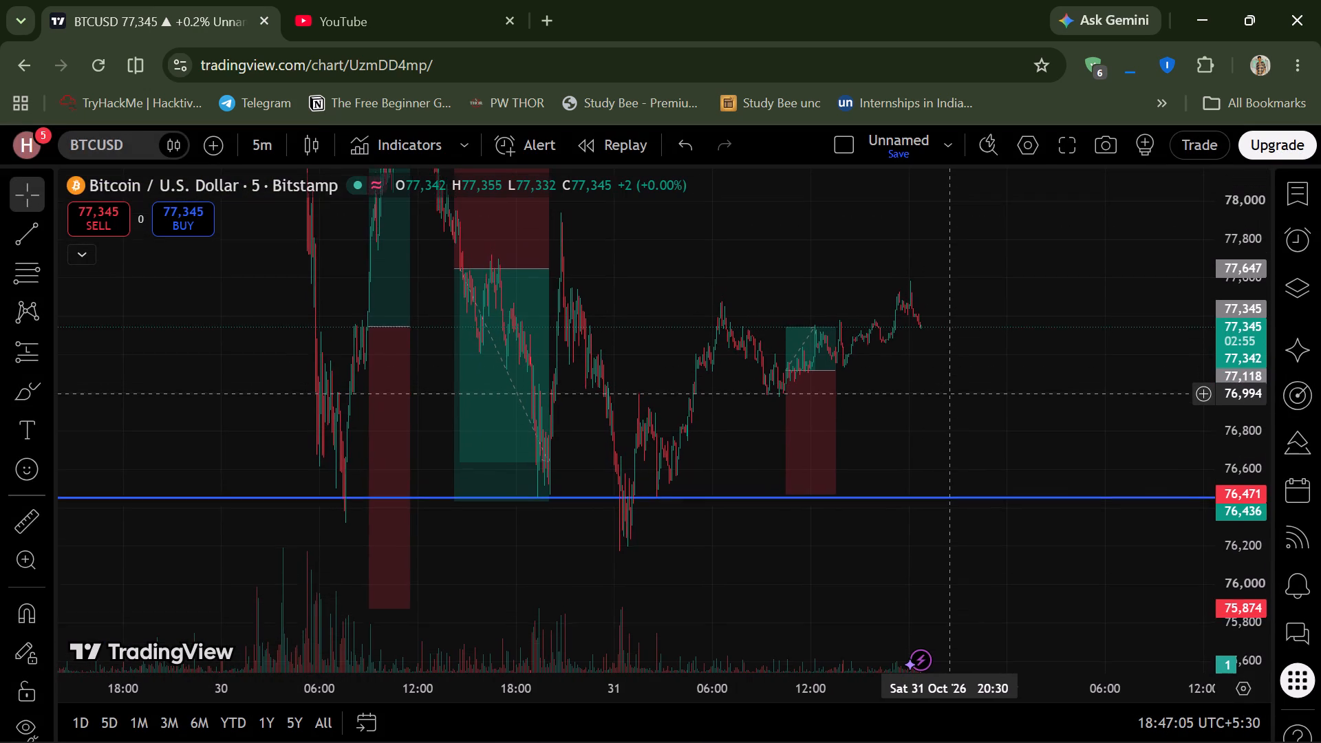
drag(949, 394, 928, 522)
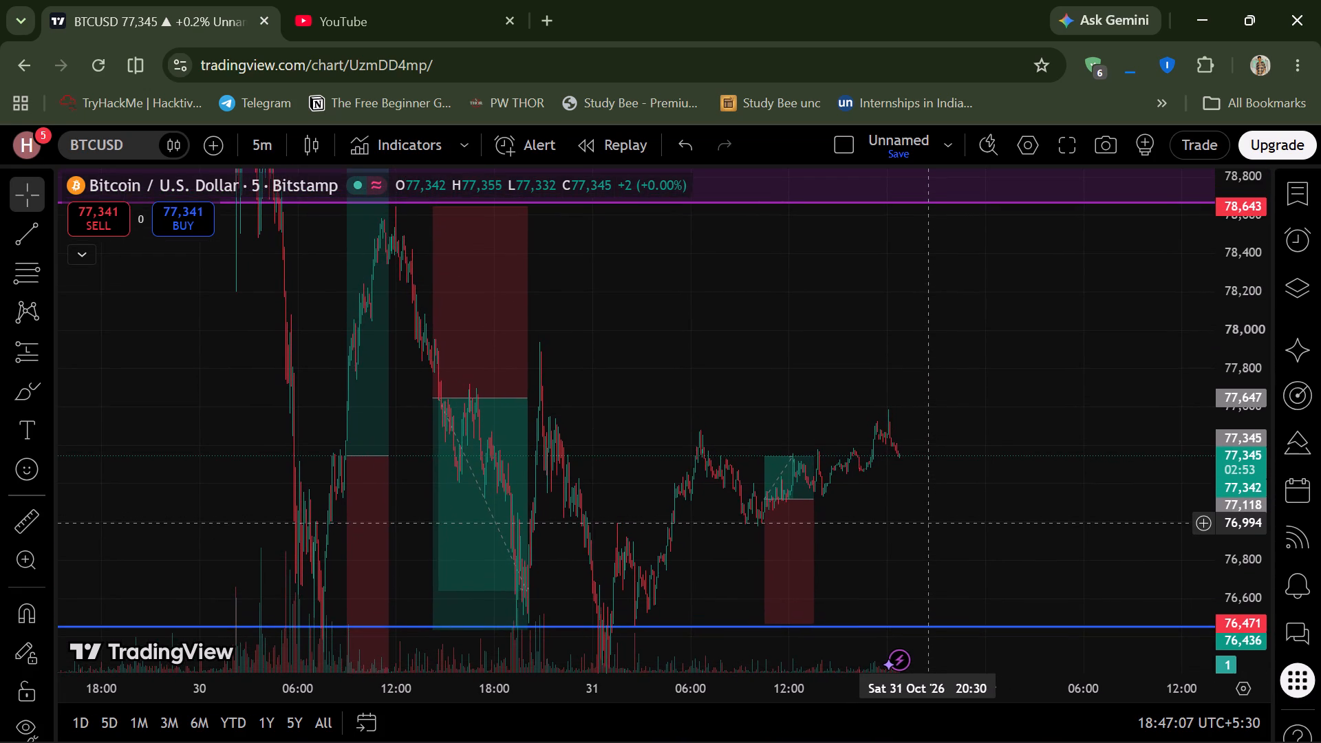
drag(928, 522, 918, 528)
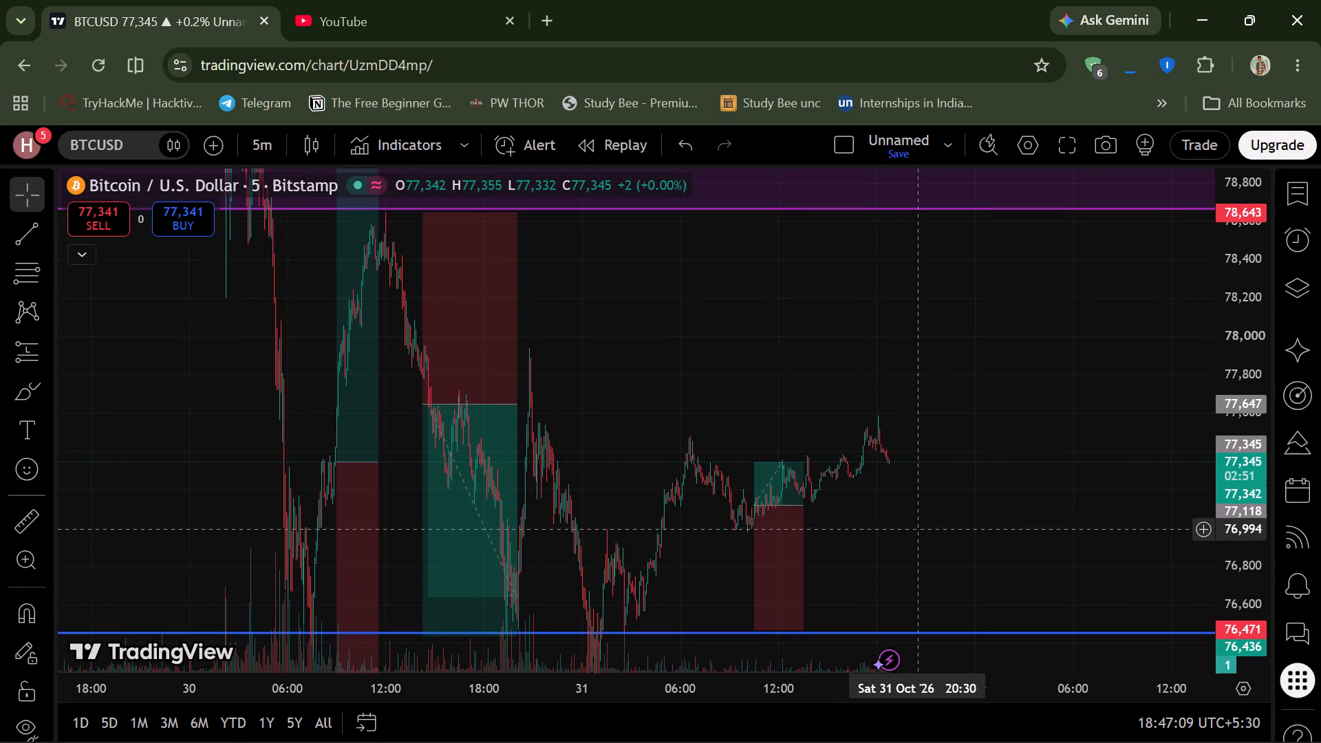
drag(918, 528, 921, 515)
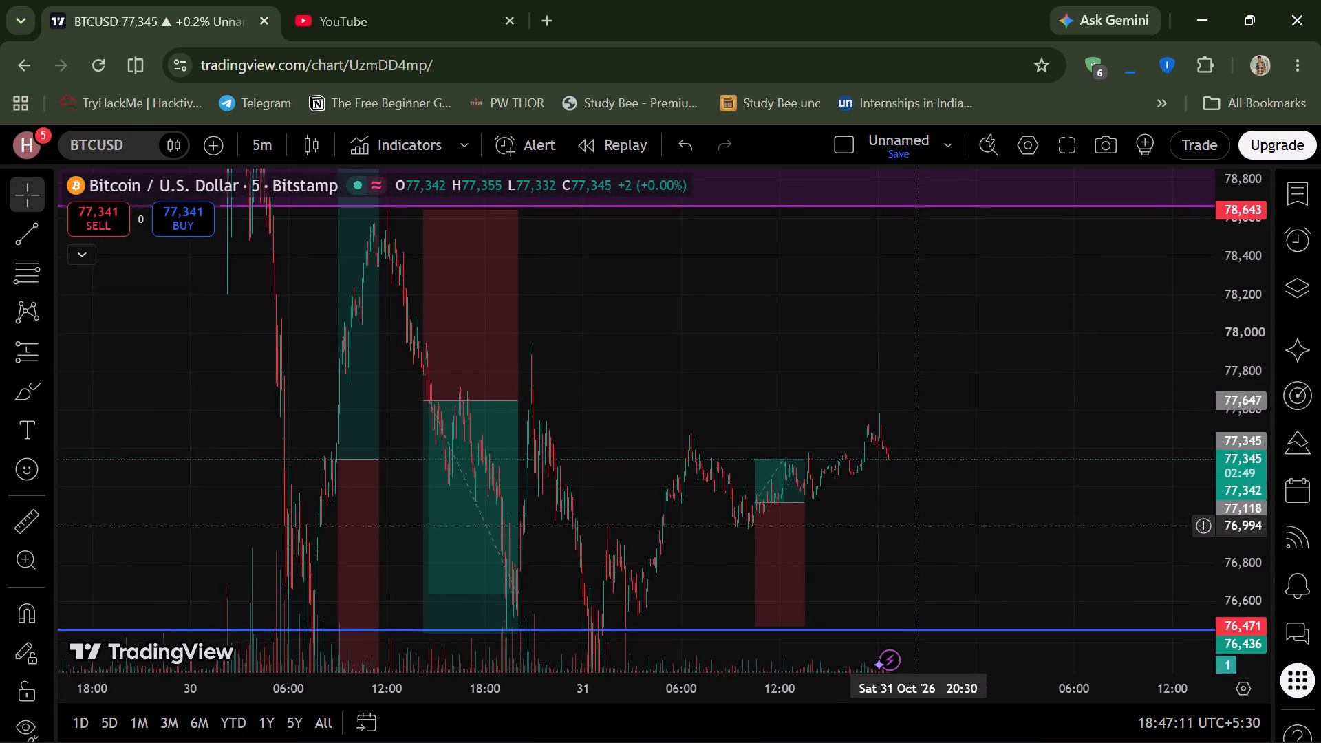
drag(921, 515, 929, 407)
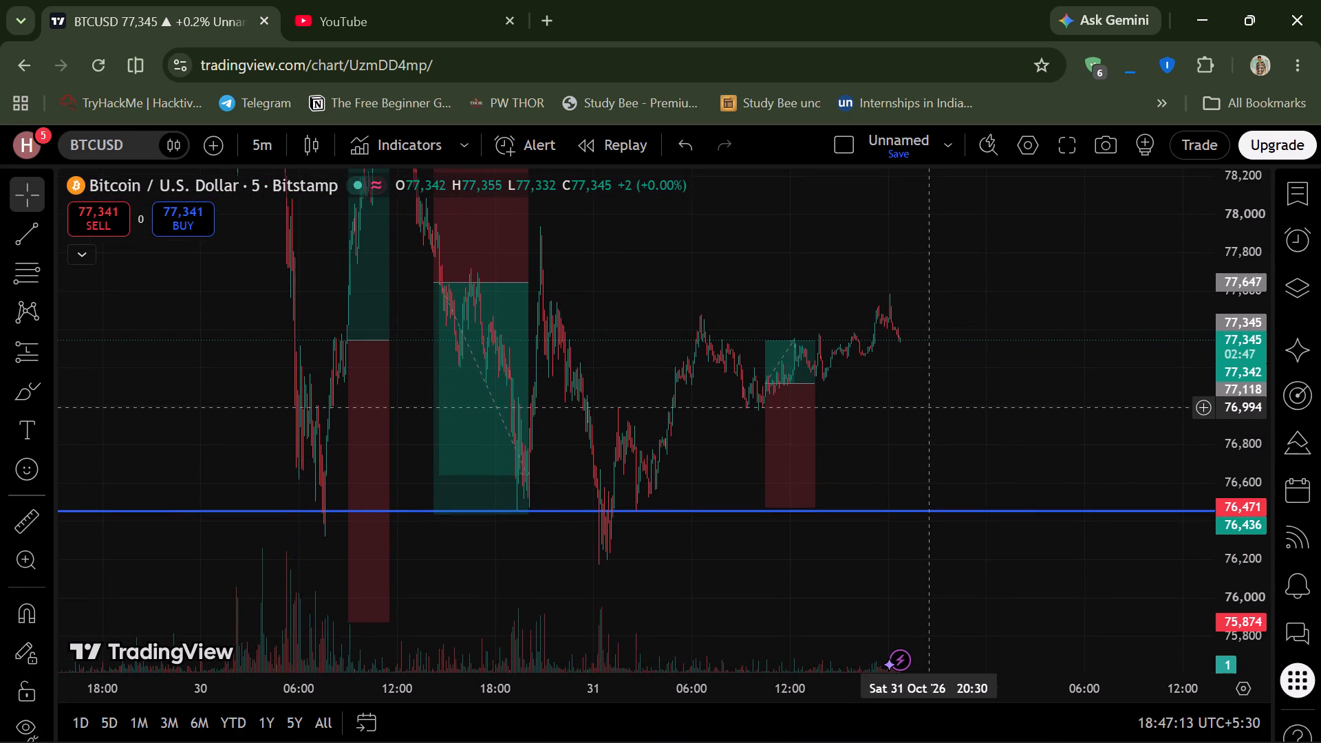
drag(929, 407, 905, 462)
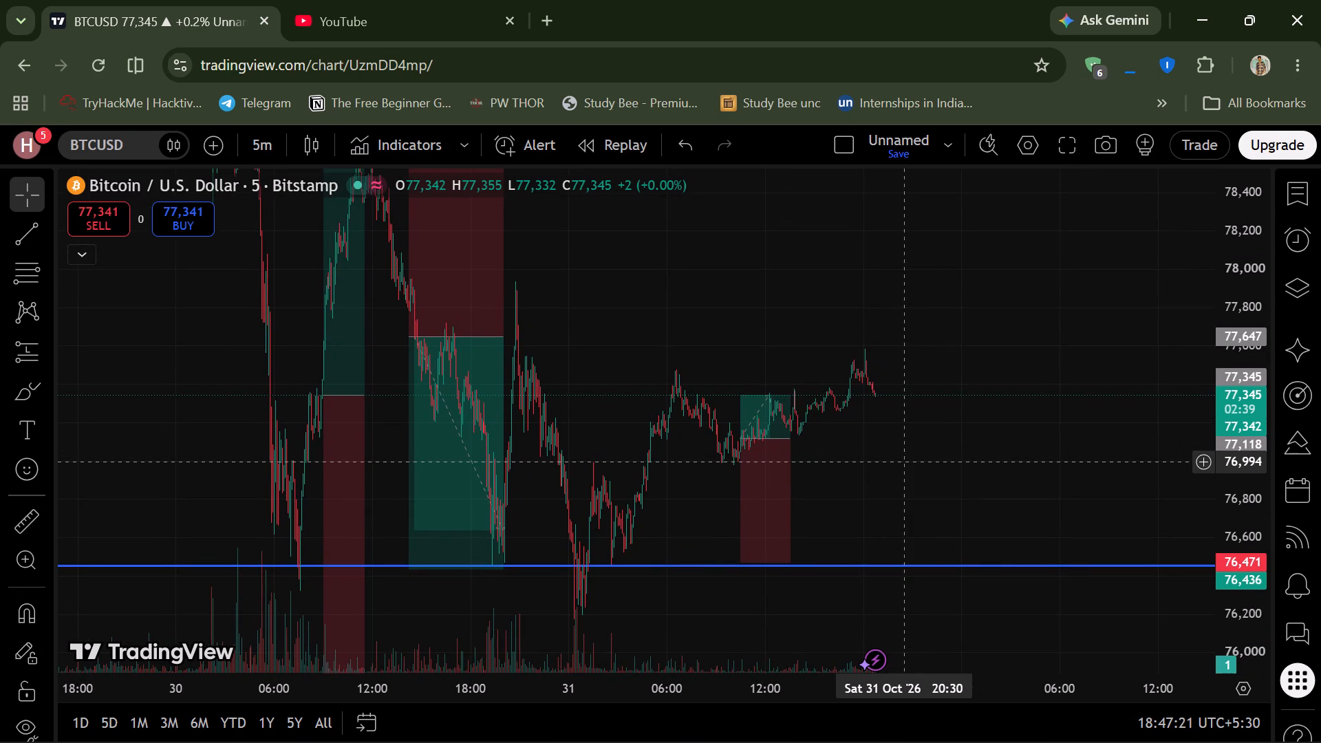
Switch to YouTube and browse the home feed's recommended videos and Shorts down to the Explore more topics section.
click(427, 0)
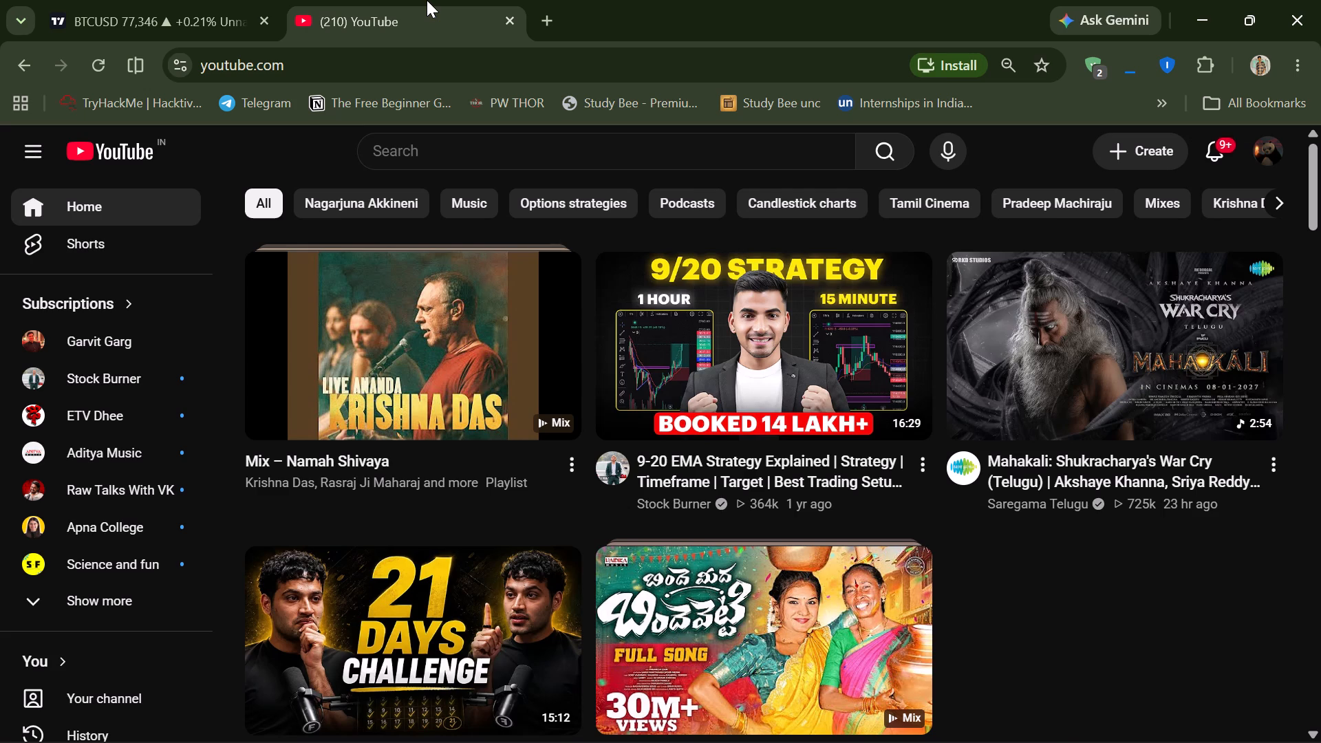
scroll(427, 0, down, 4)
scroll(631, 345, down, 3)
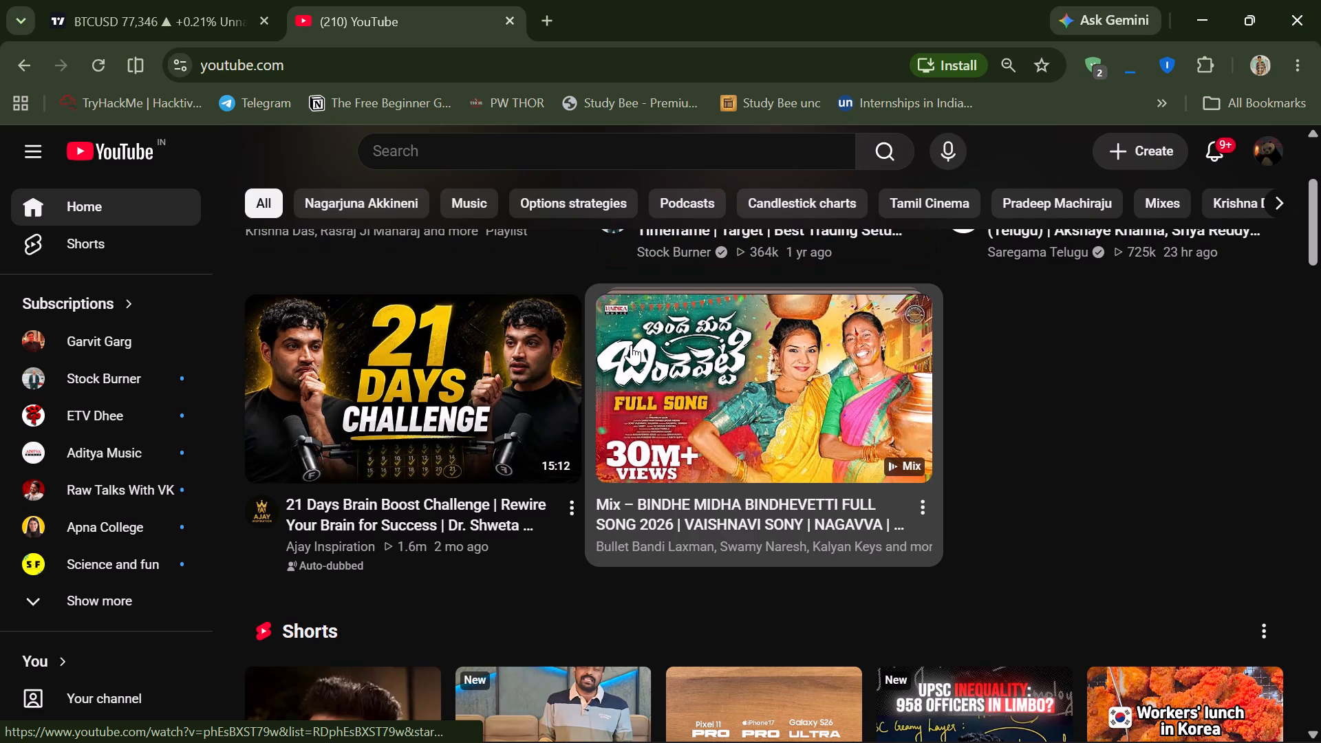
scroll(631, 345, down, 6)
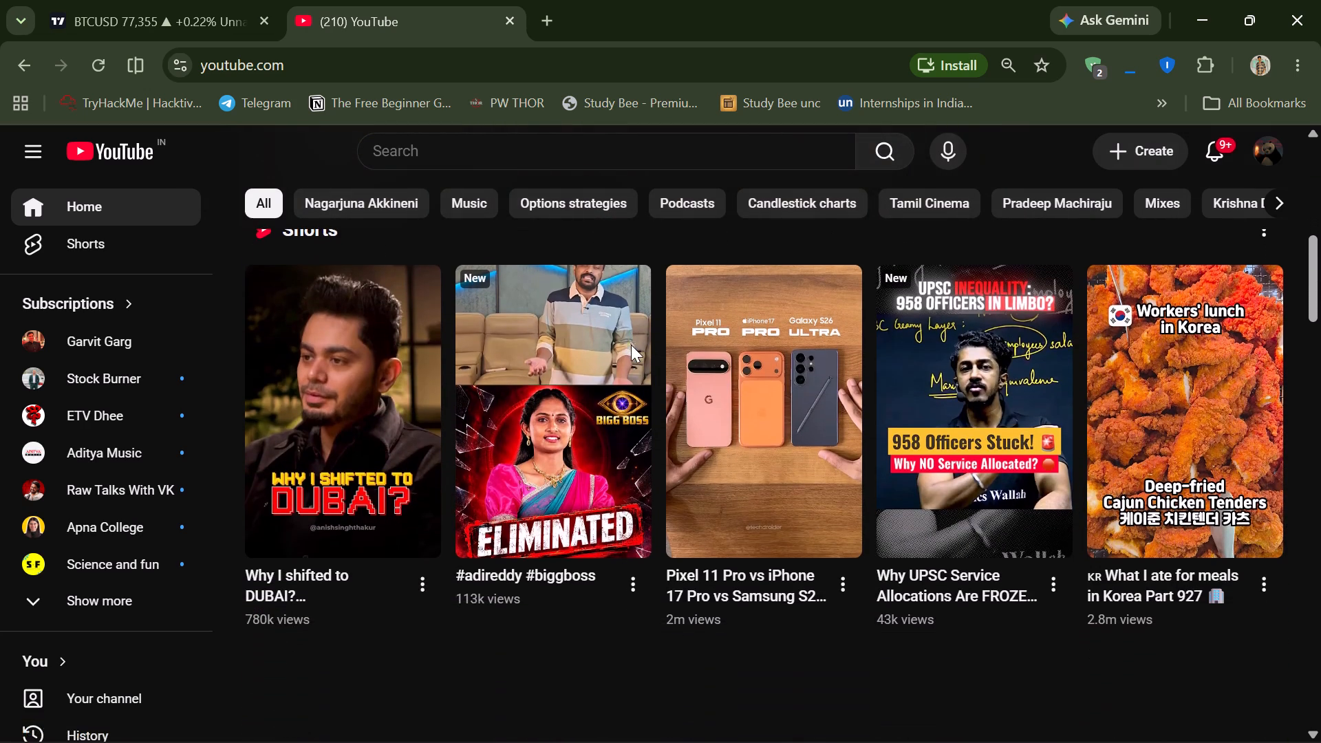
scroll(631, 345, down, 1)
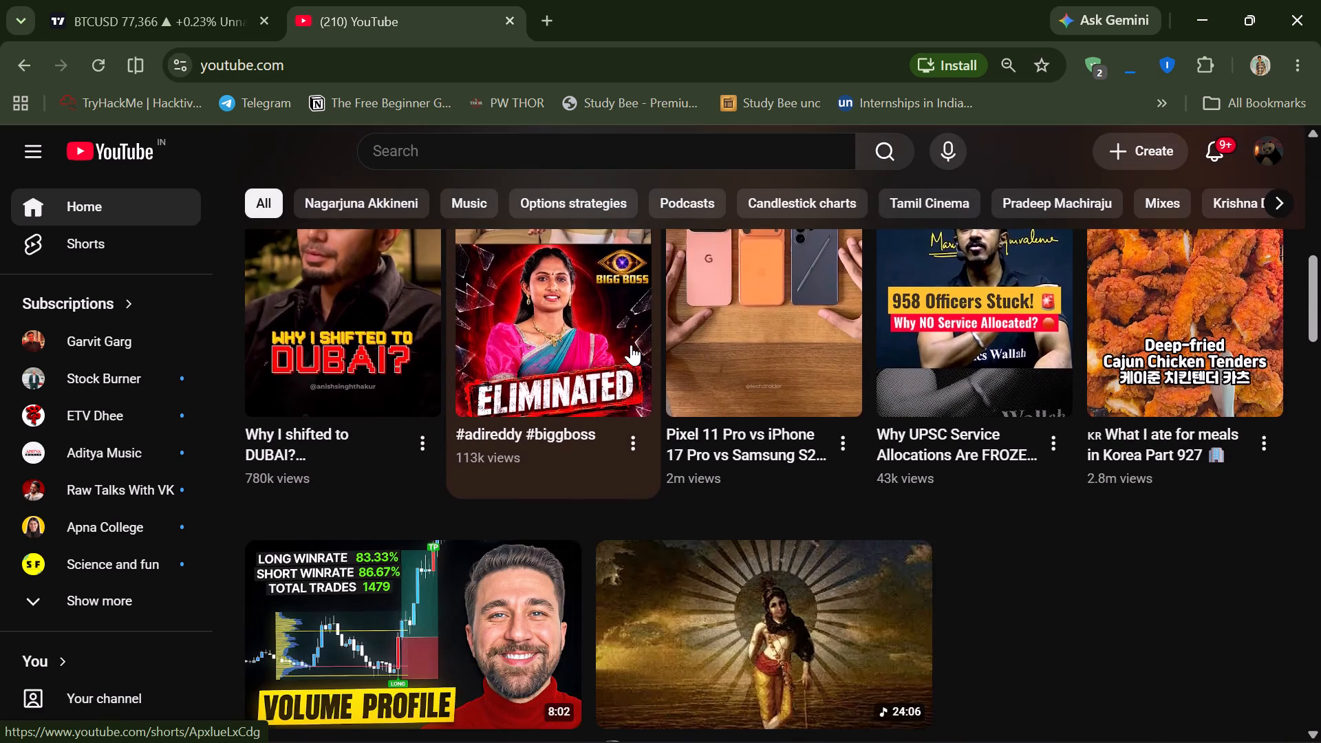
scroll(631, 345, down, 3)
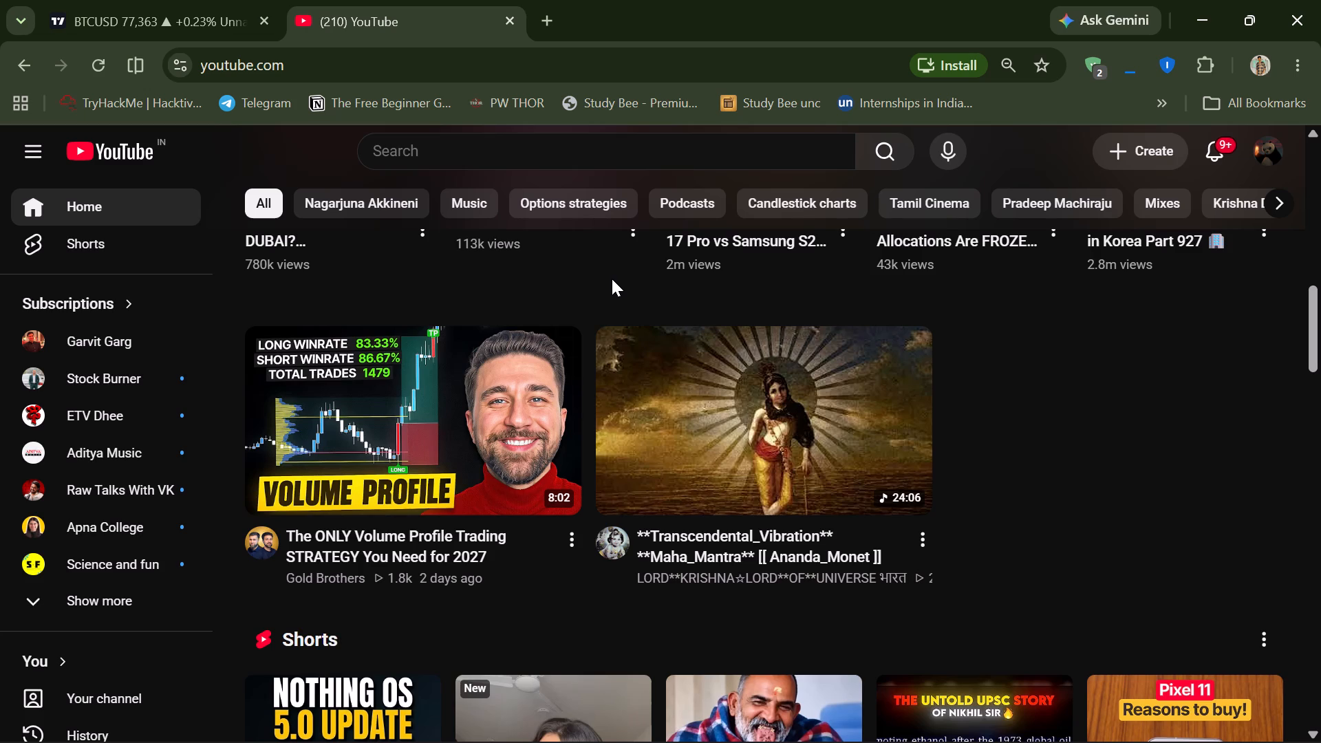
scroll(612, 279, down, 7)
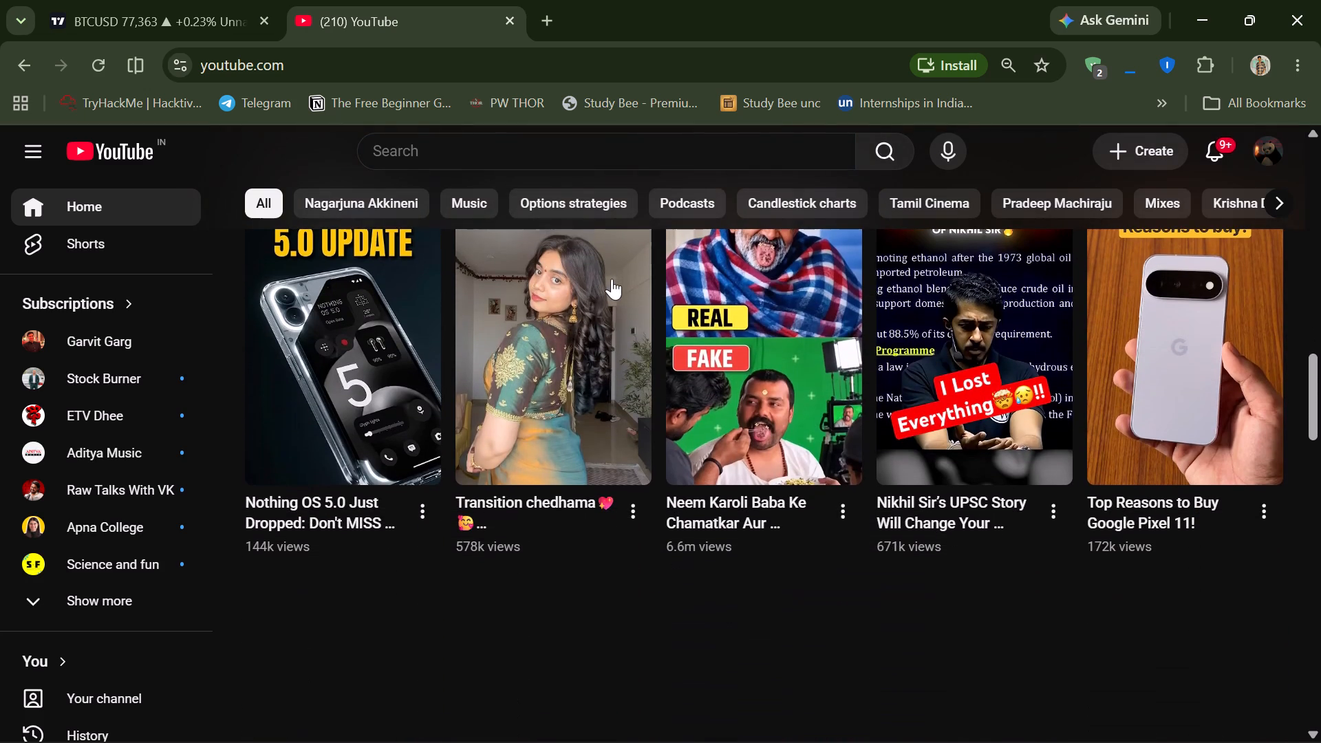
scroll(612, 279, down, 3)
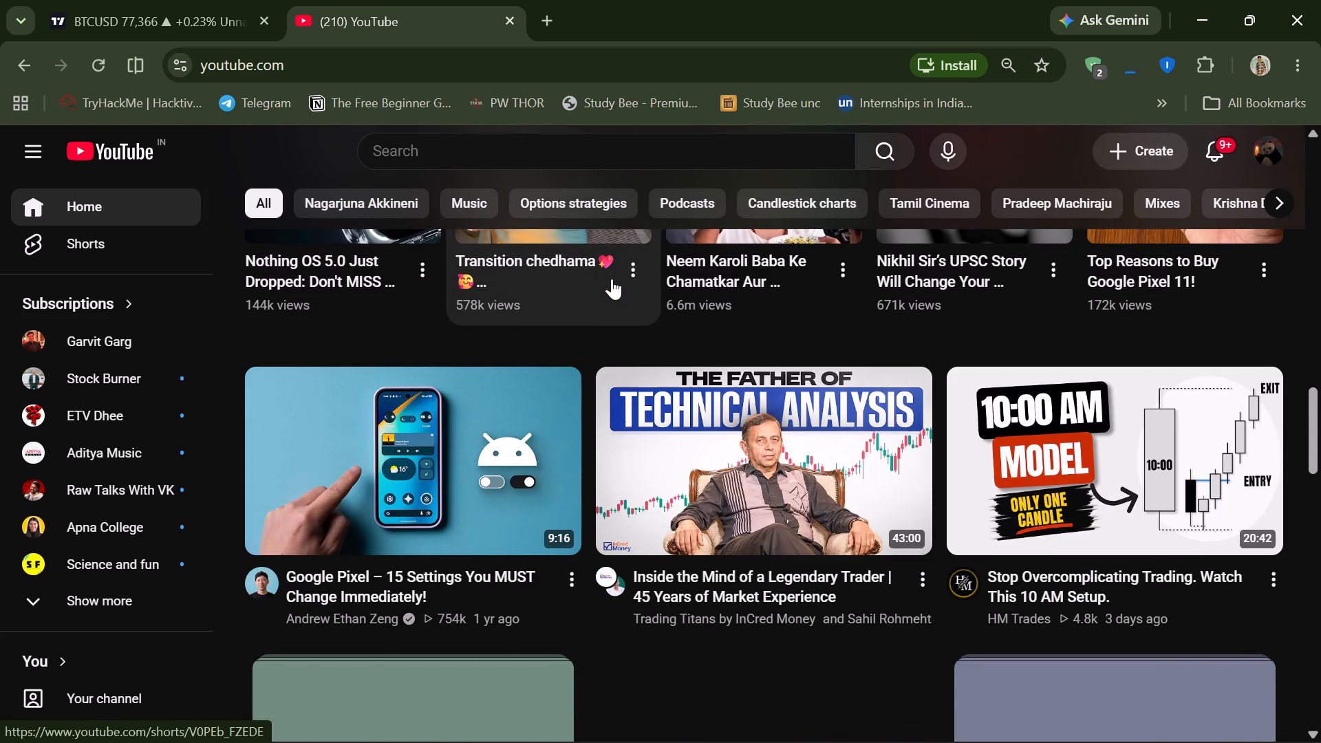
scroll(612, 279, down, 4)
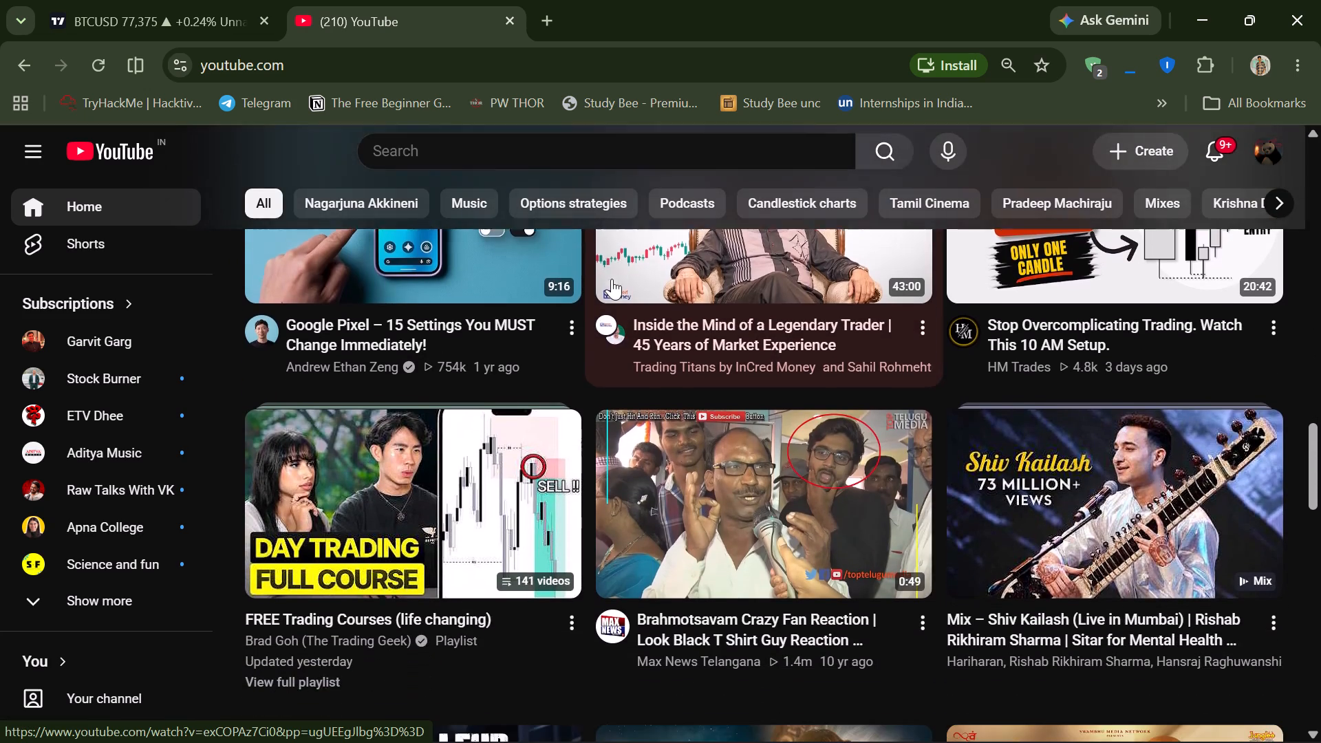
scroll(612, 279, down, 4)
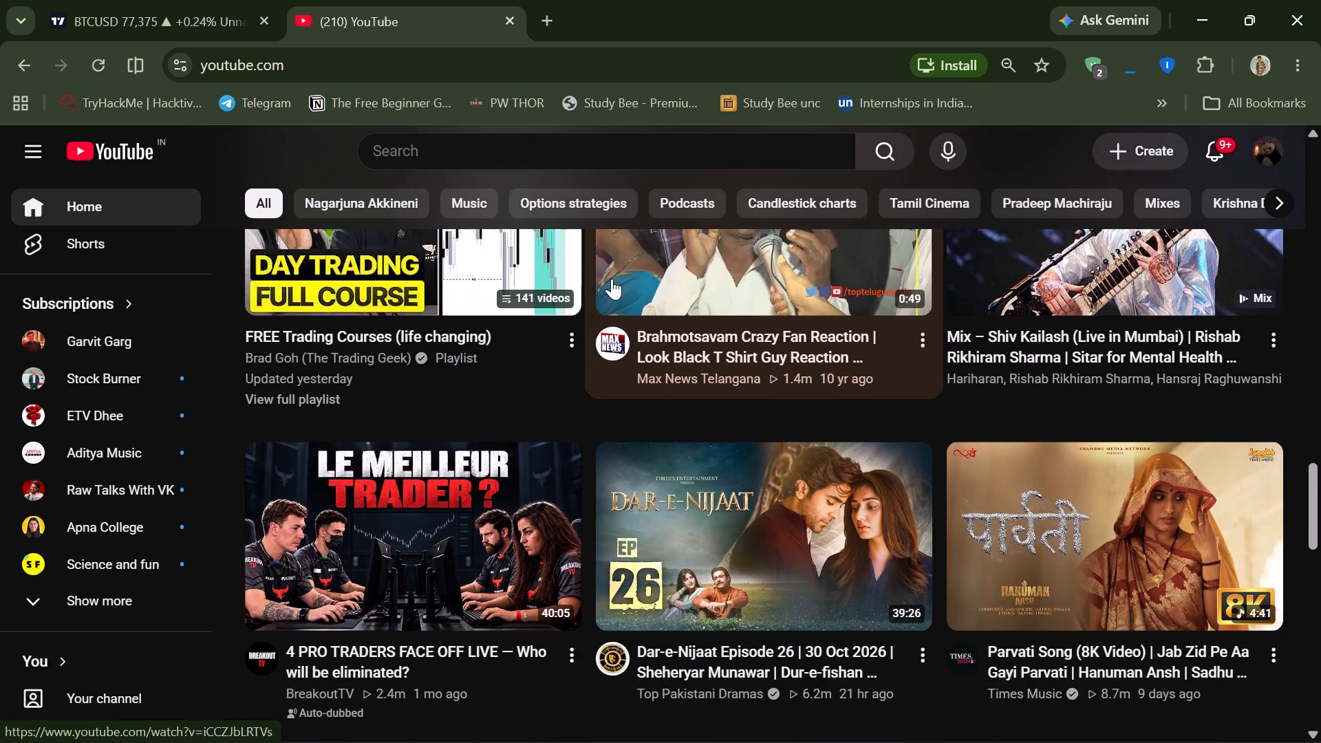
scroll(612, 279, down, 5)
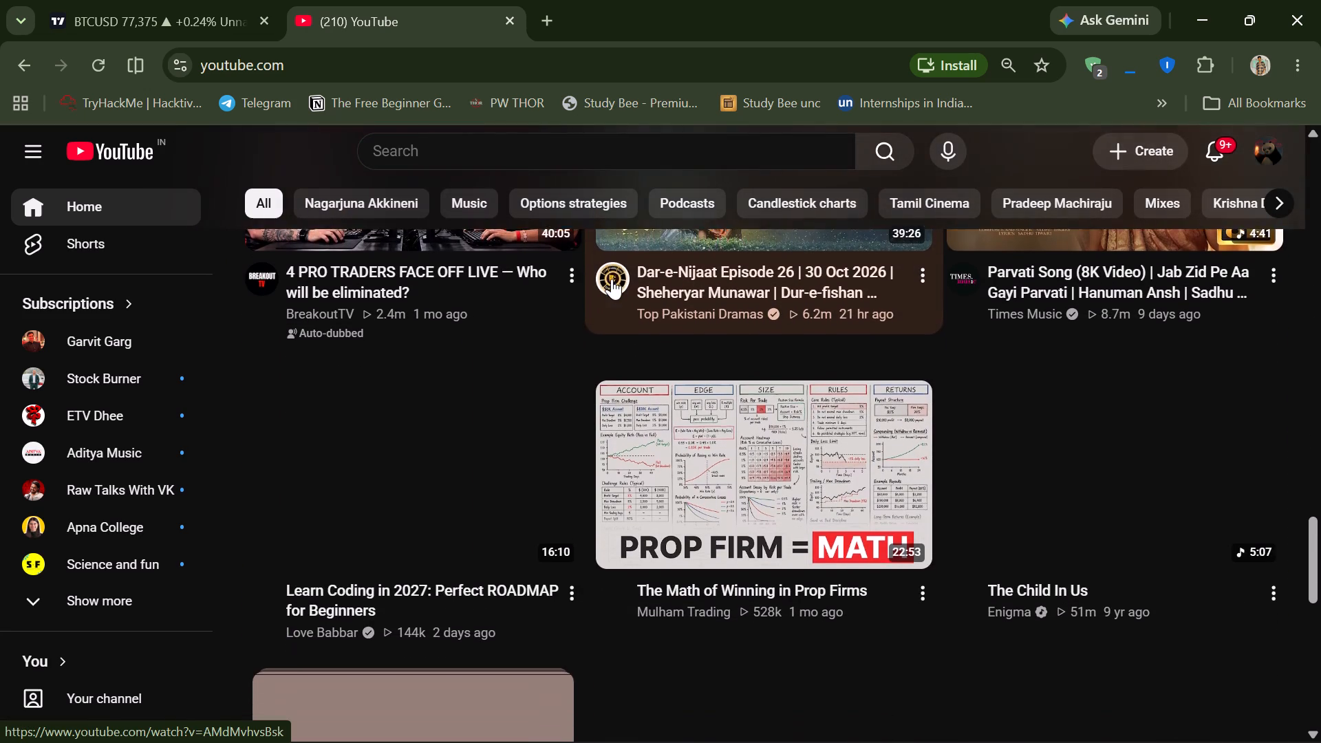
scroll(612, 279, down, 1)
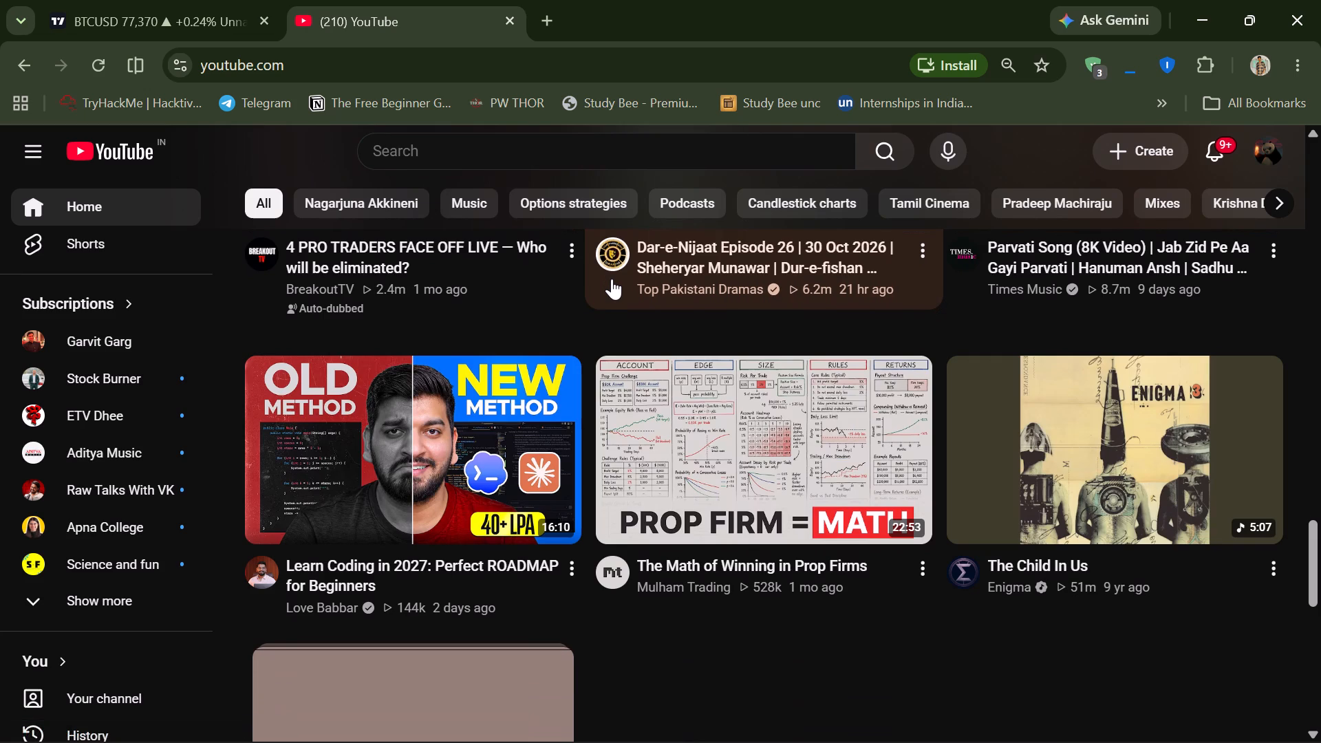
scroll(612, 279, down, 4)
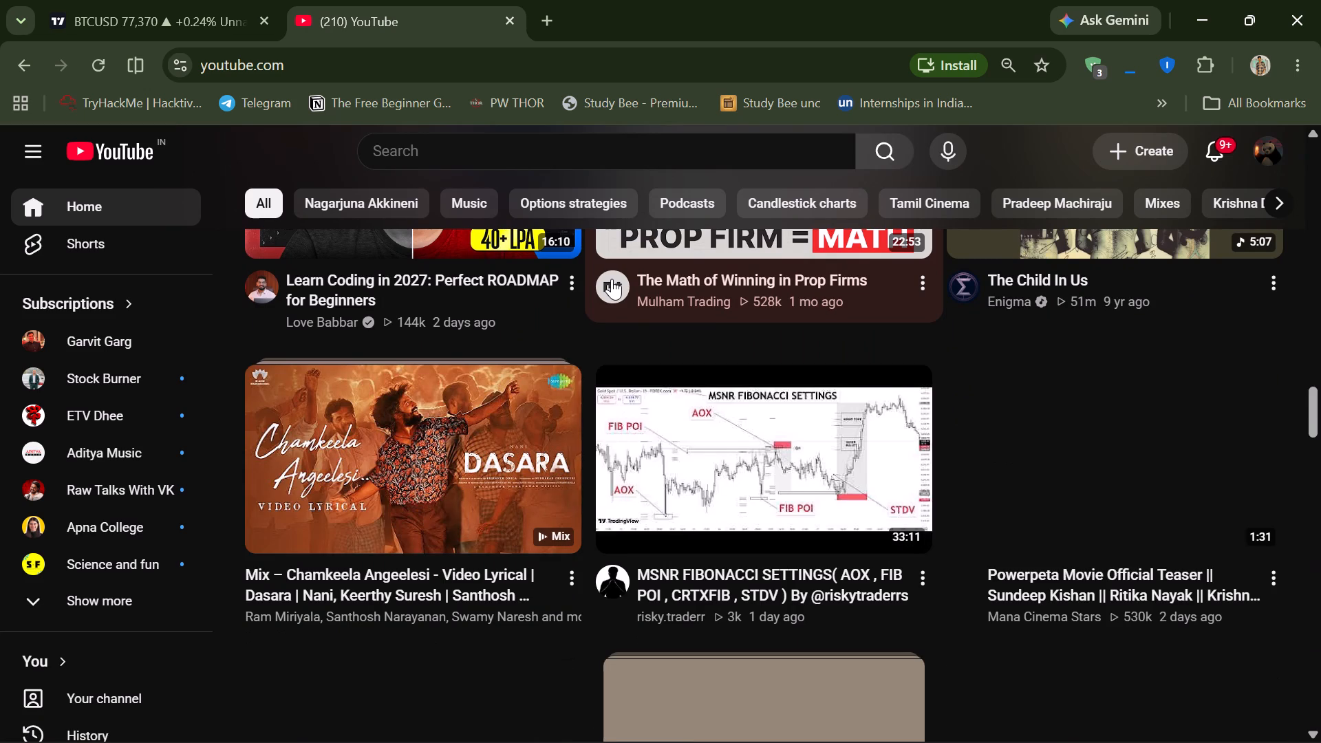
scroll(612, 279, down, 2)
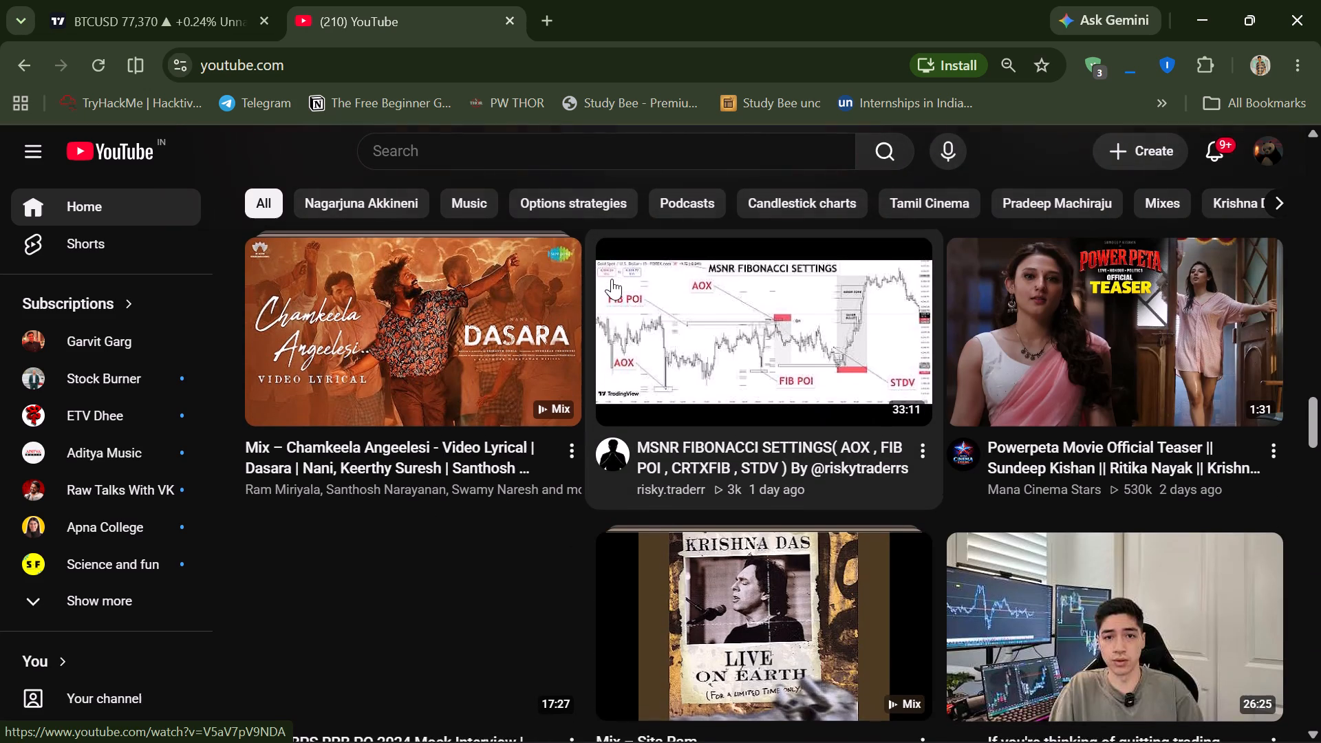
scroll(612, 279, down, 2)
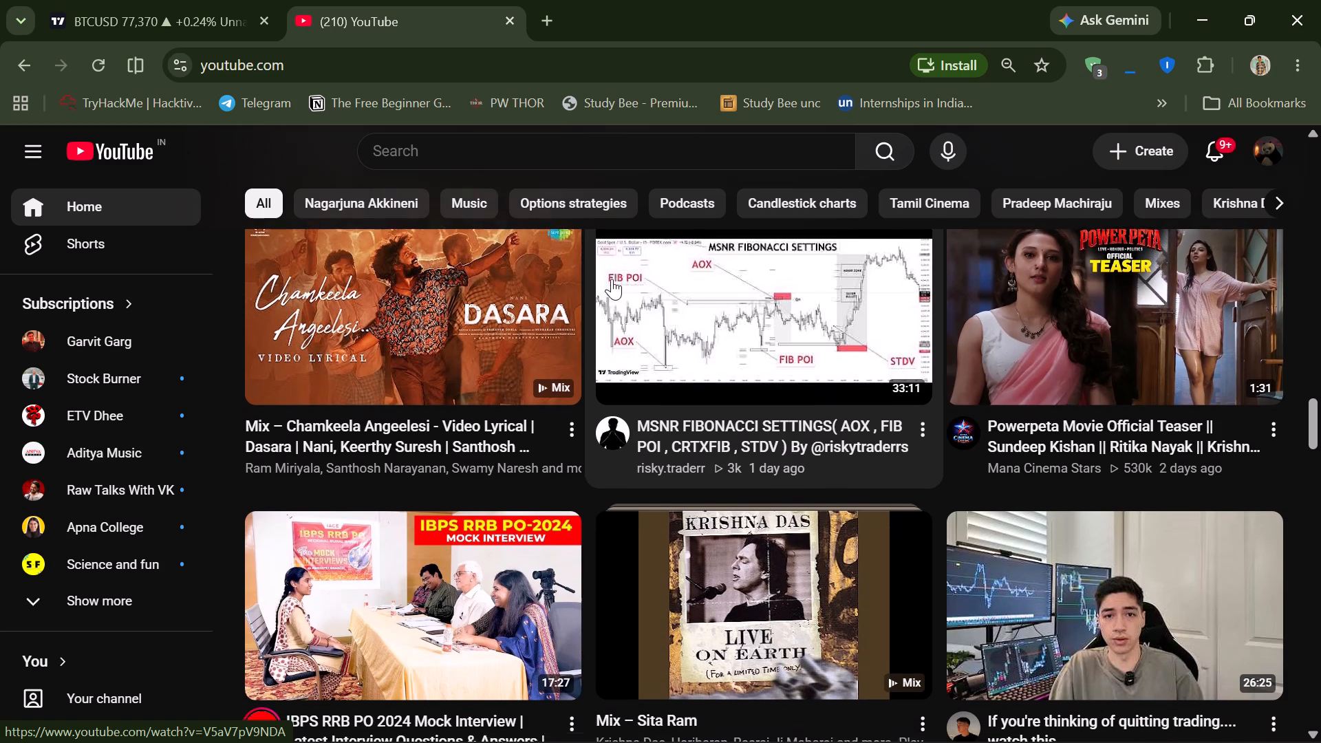
scroll(612, 279, down, 3)
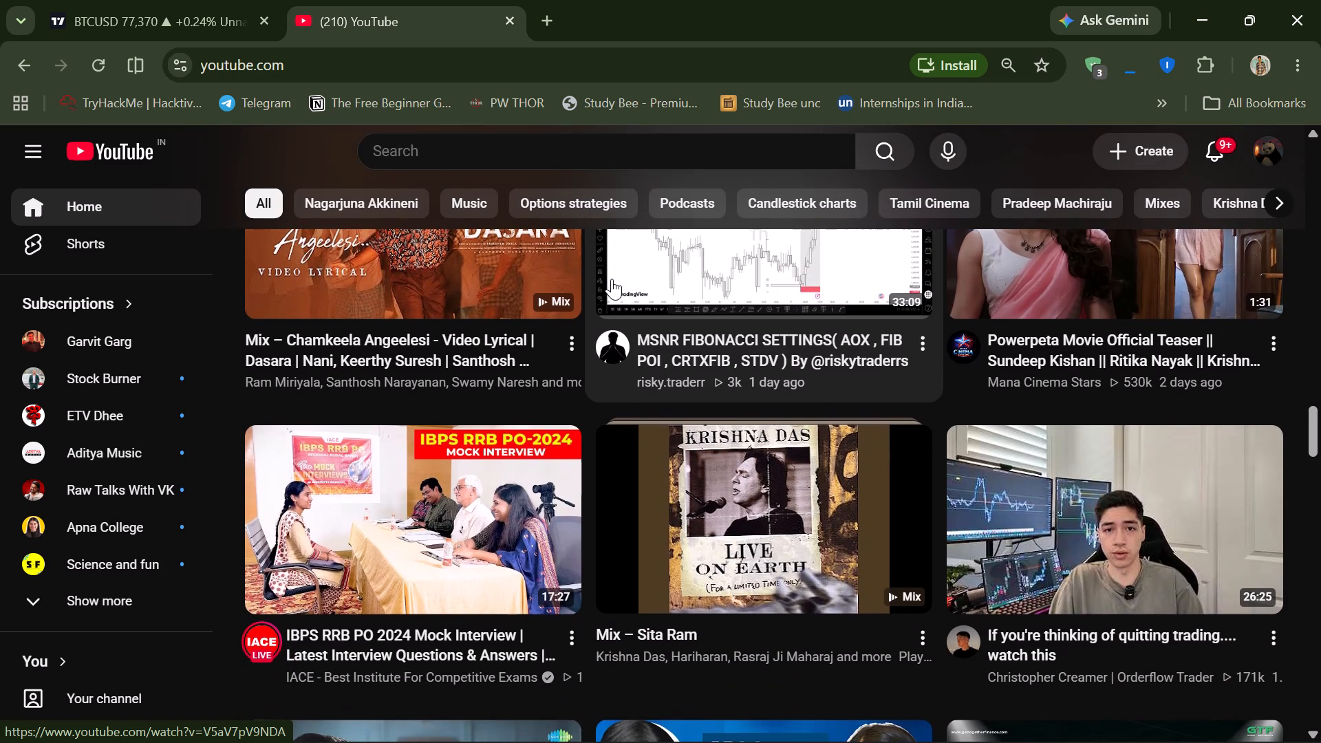
scroll(612, 279, down, 3)
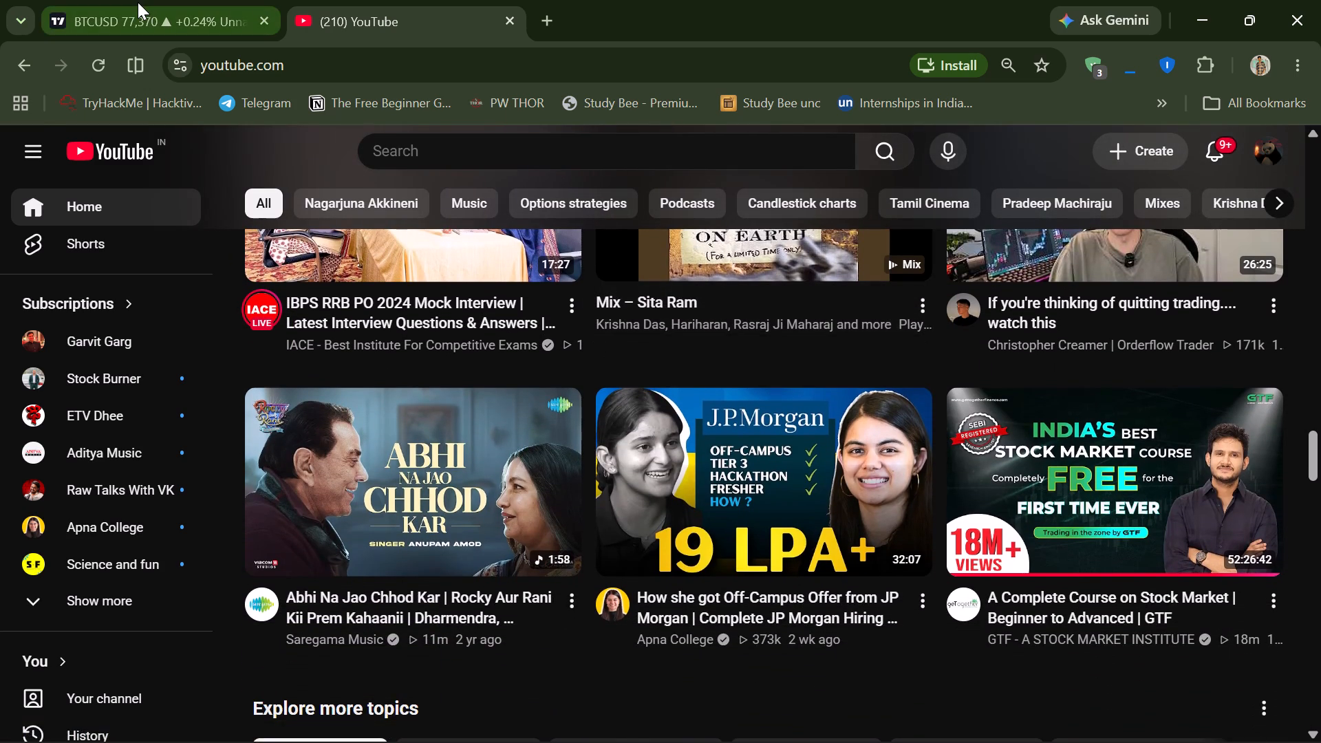
Return to the TradingView BTCUSD chart and examine the 31 October price action around the latest long position box.
click(138, 2)
scroll(583, 336, left, 1)
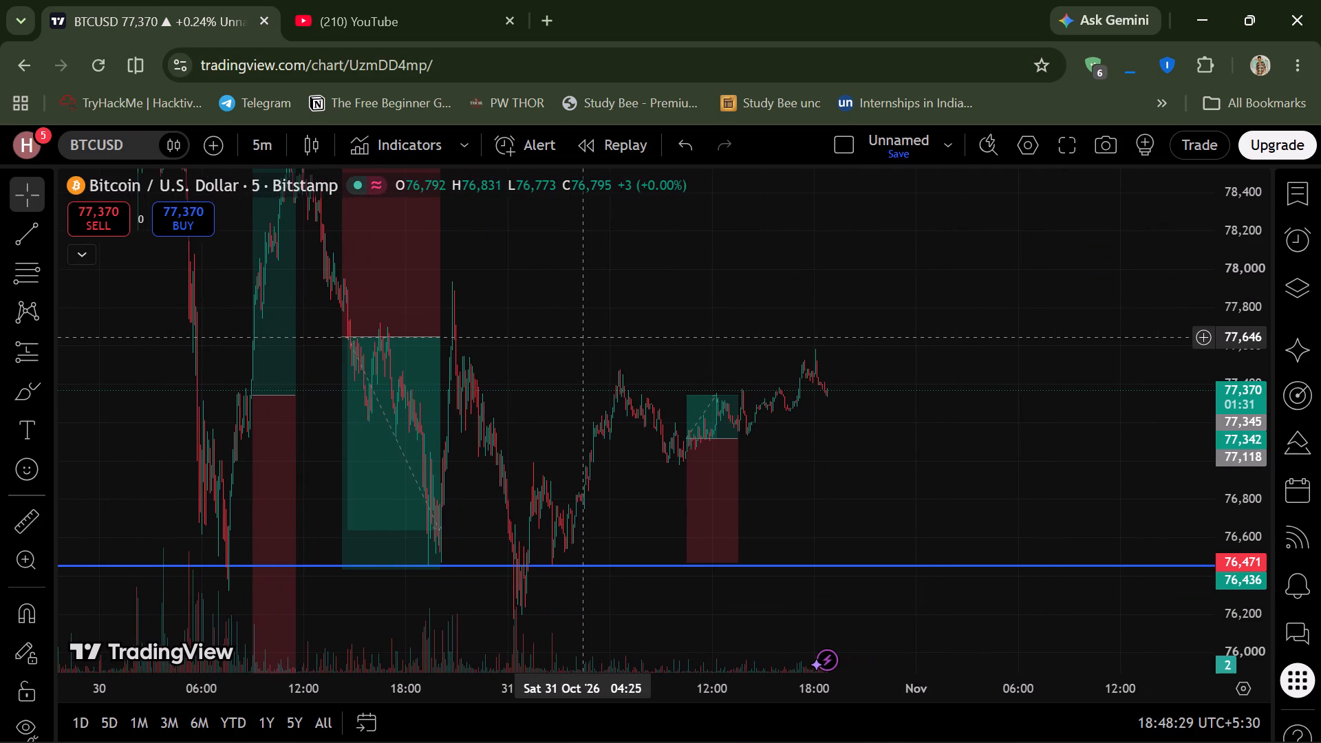
scroll(583, 336, up, 1)
scroll(583, 336, left, 1)
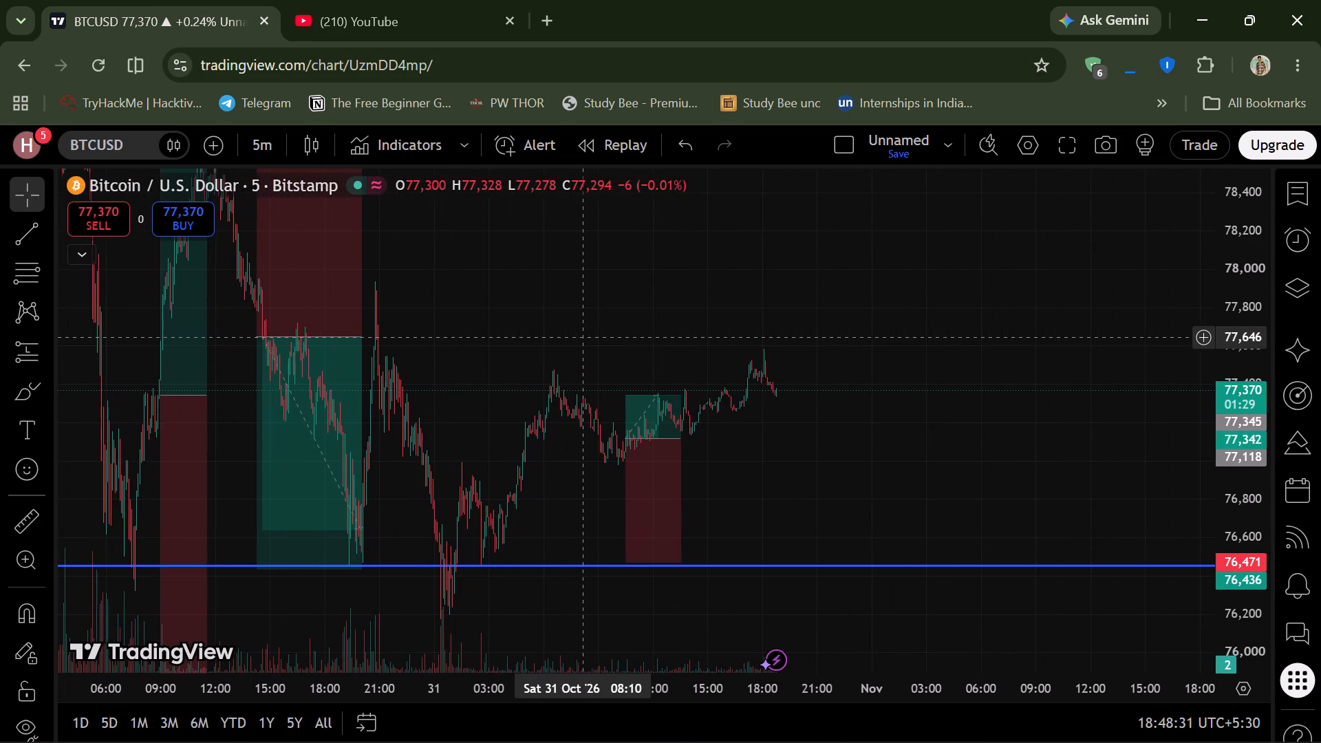
scroll(748, 460, left, 1)
scroll(748, 460, up, 1)
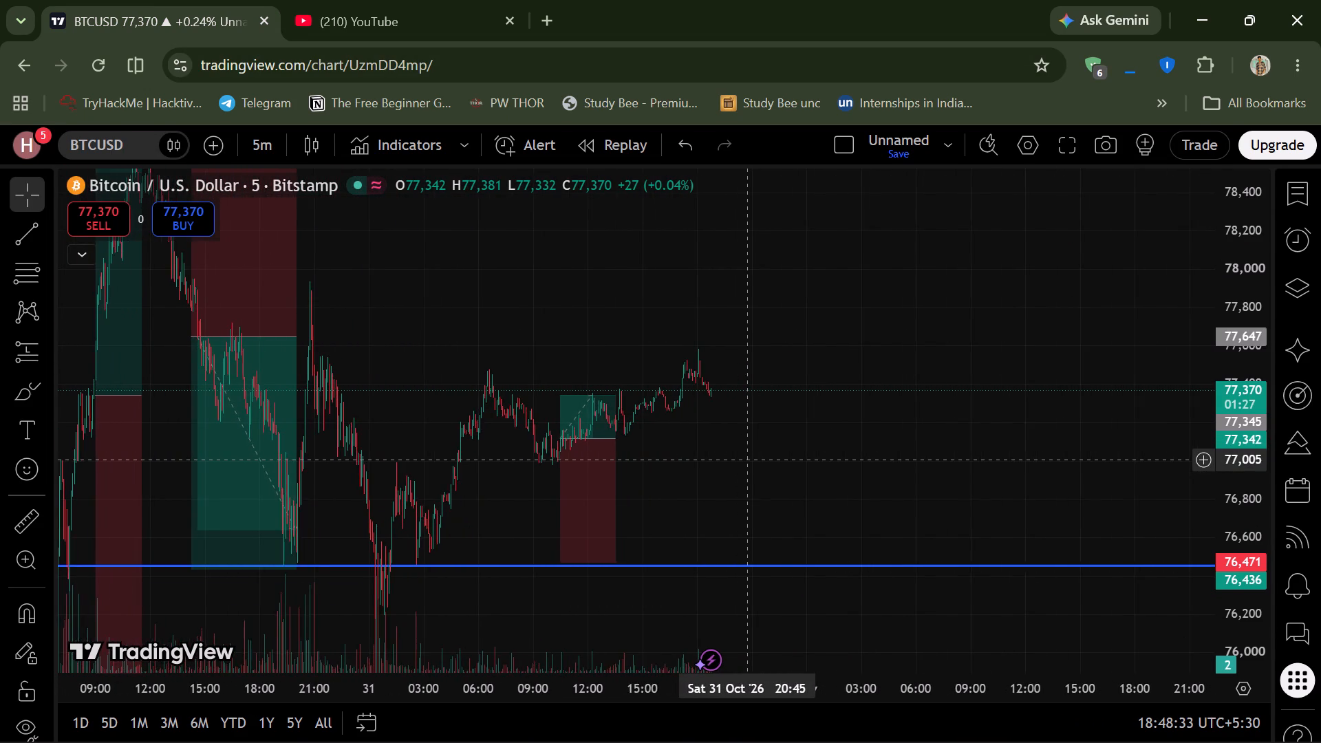
scroll(748, 460, up, 2)
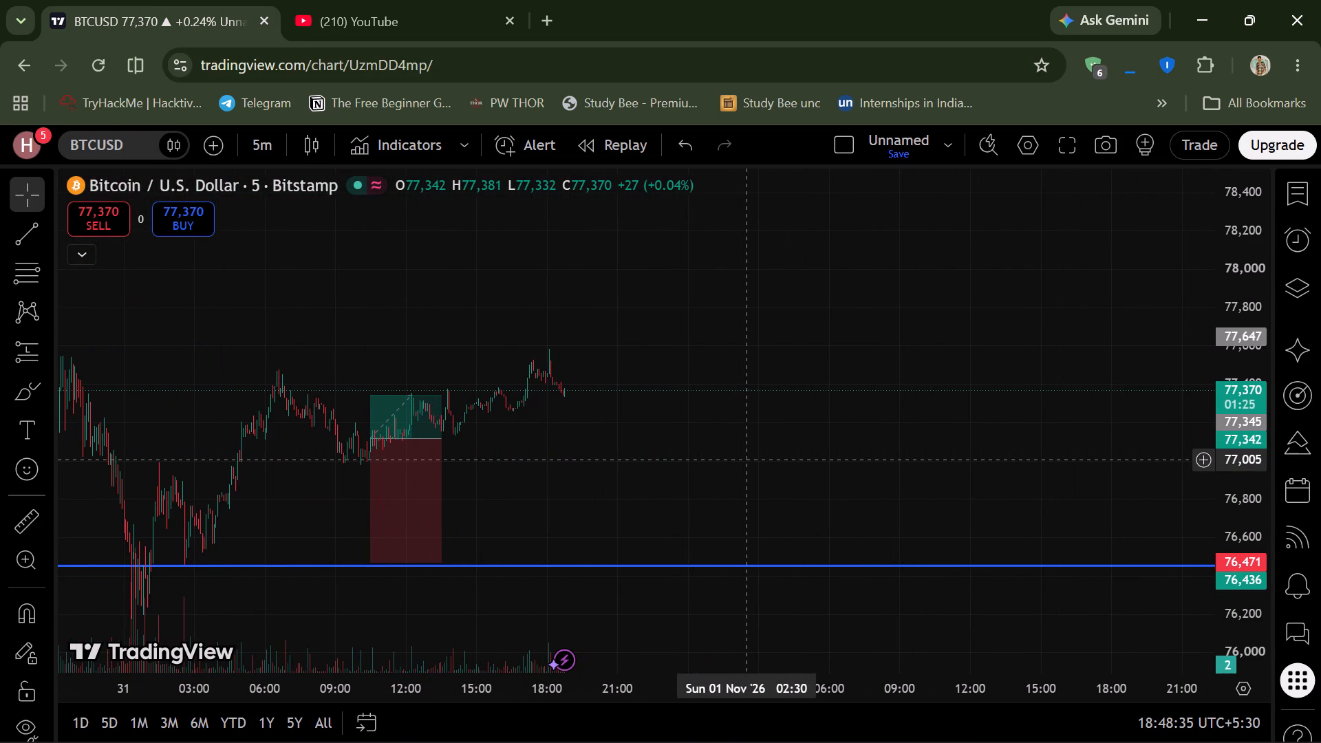
drag(748, 460, 1079, 486)
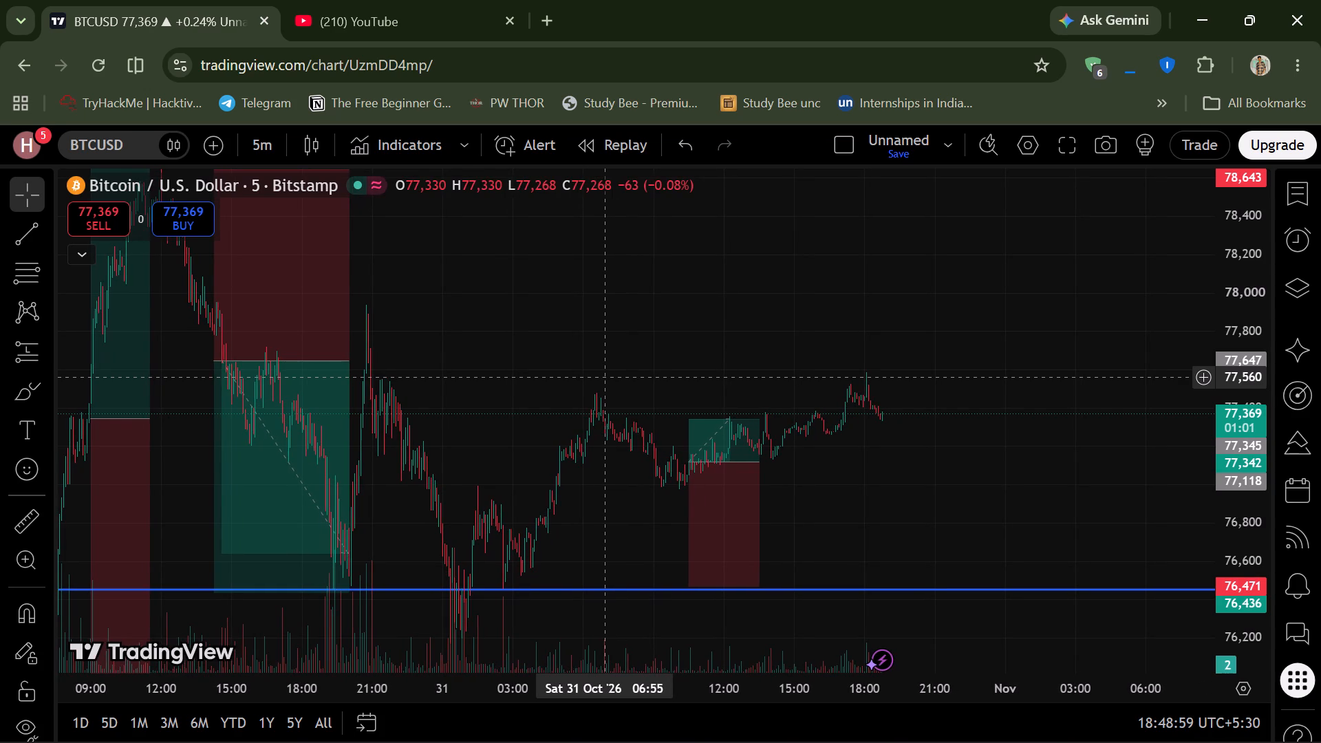
Raise the stop level of the small long position on 31 October to about 76,854.
scroll(605, 377, left, 1)
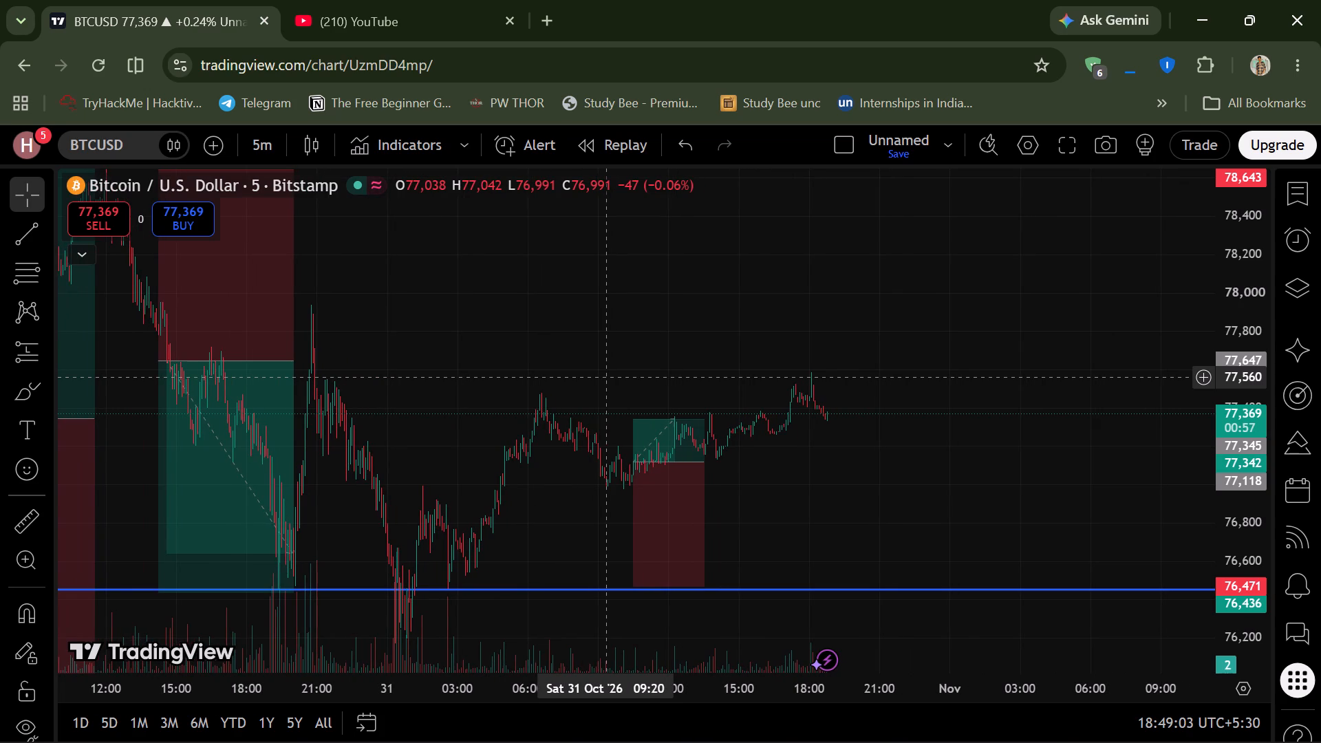
click(686, 511)
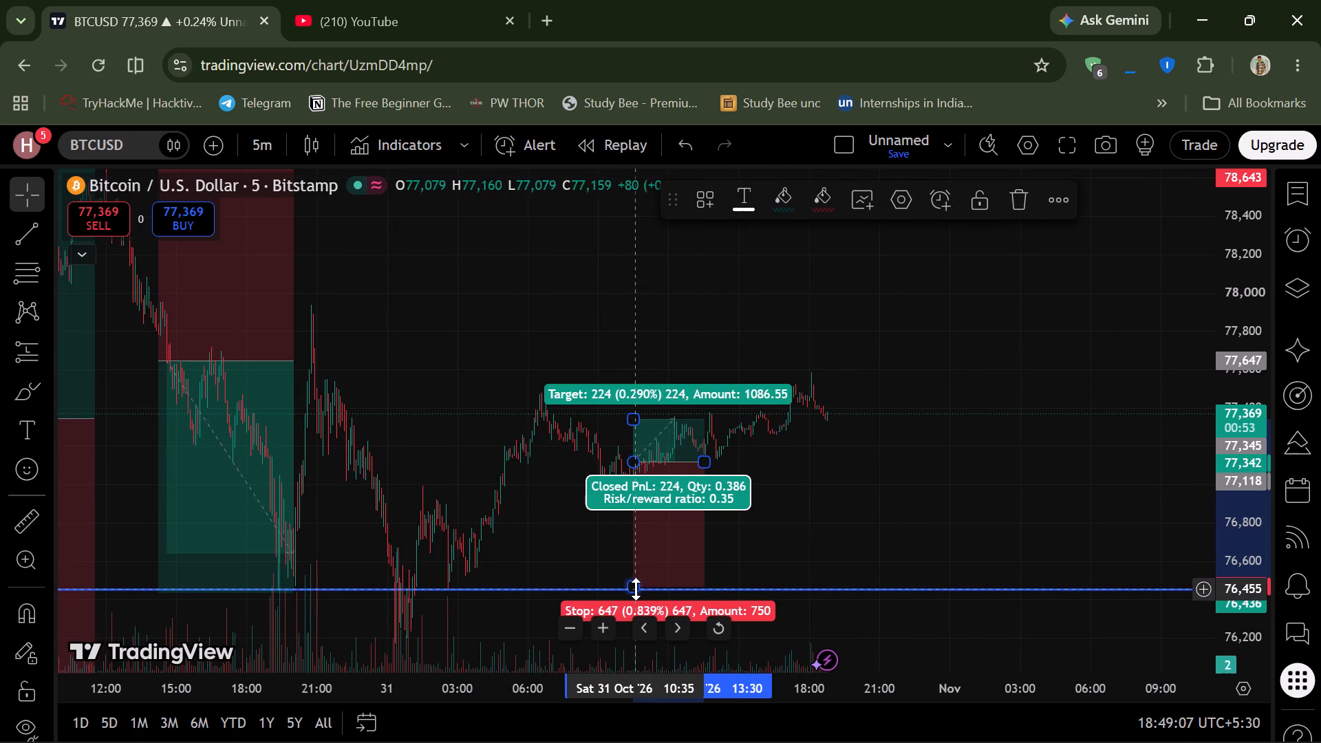
drag(636, 589, 647, 528)
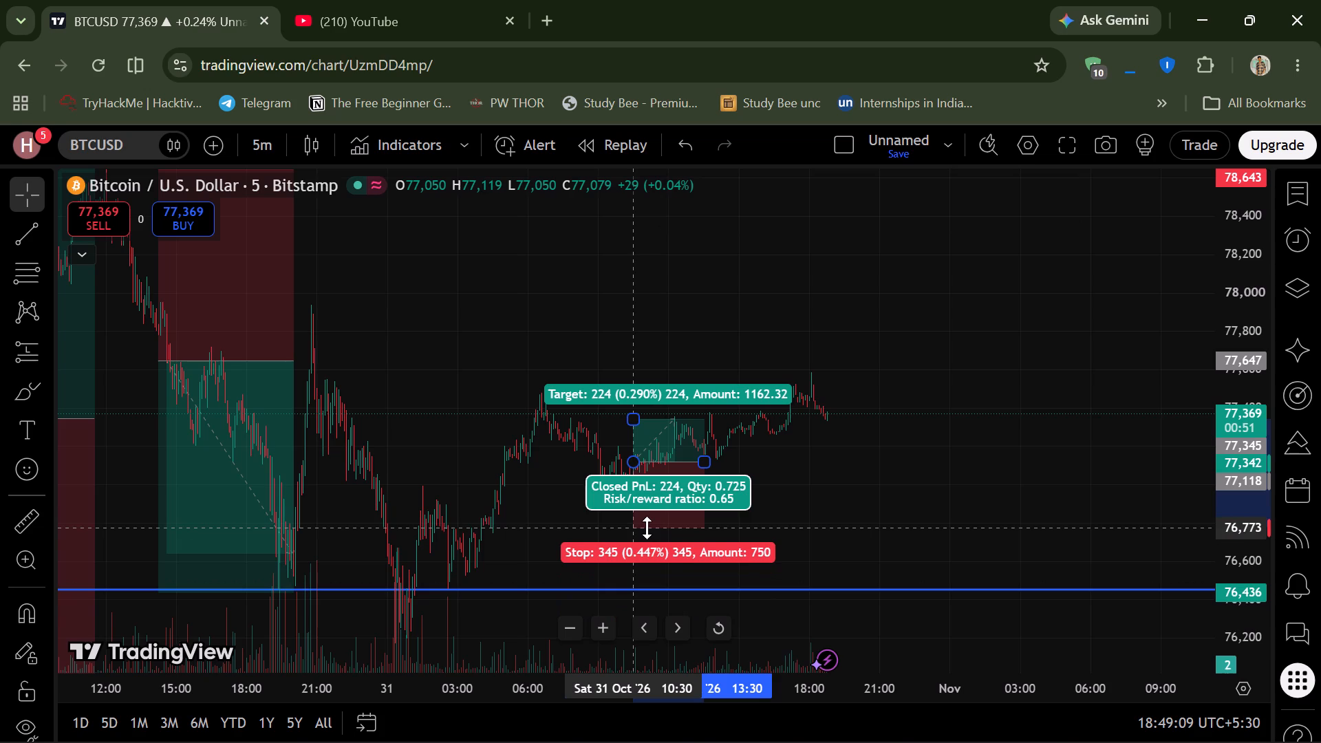
drag(647, 528, 644, 506)
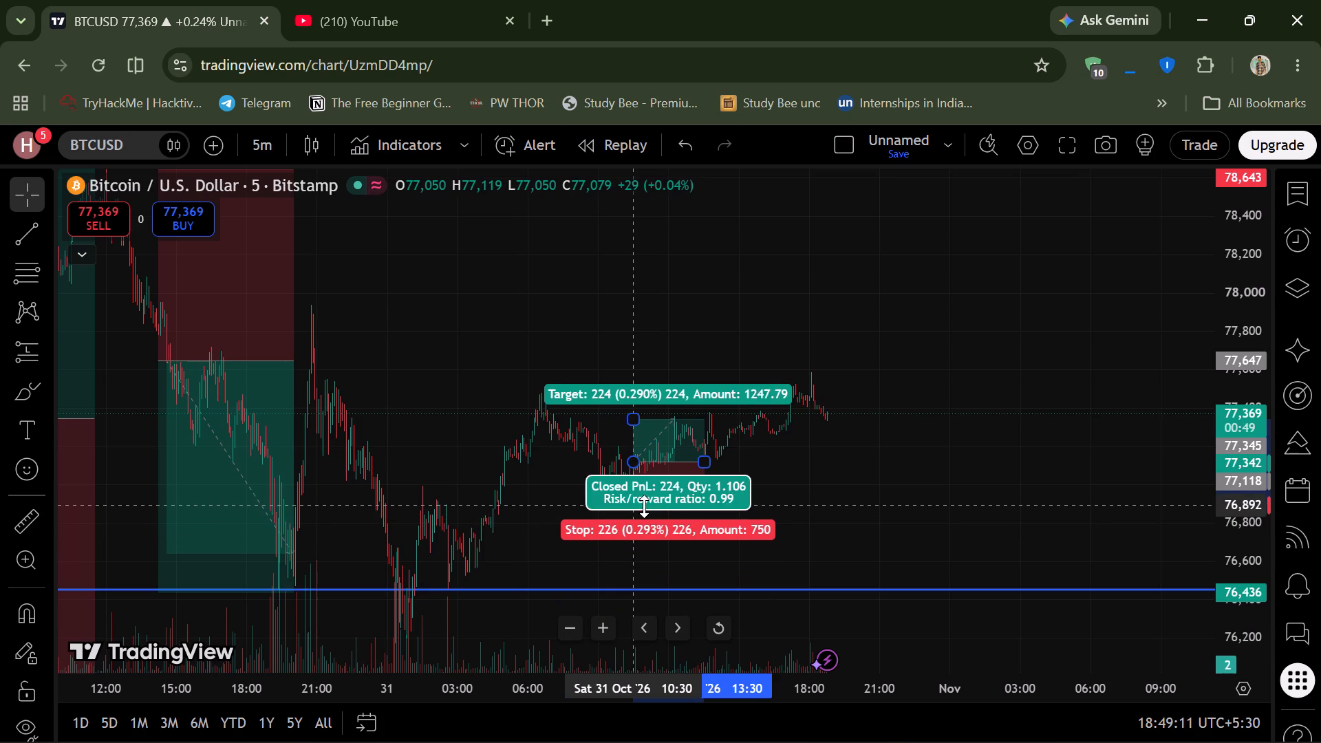
drag(644, 506, 642, 512)
click(862, 456)
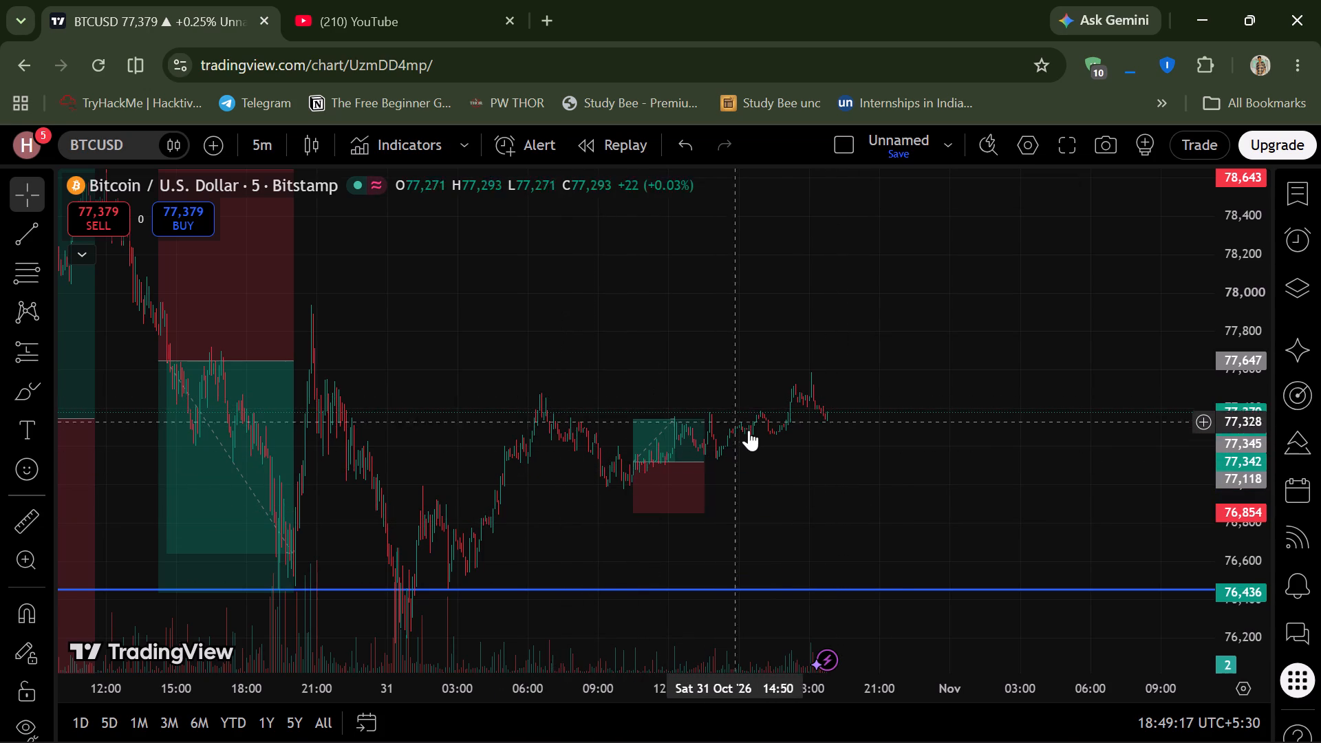
Examine BTCUSD price action from the horizontal blue level beneath the position boxes up to the purple zone above them.
scroll(782, 436, down, 1)
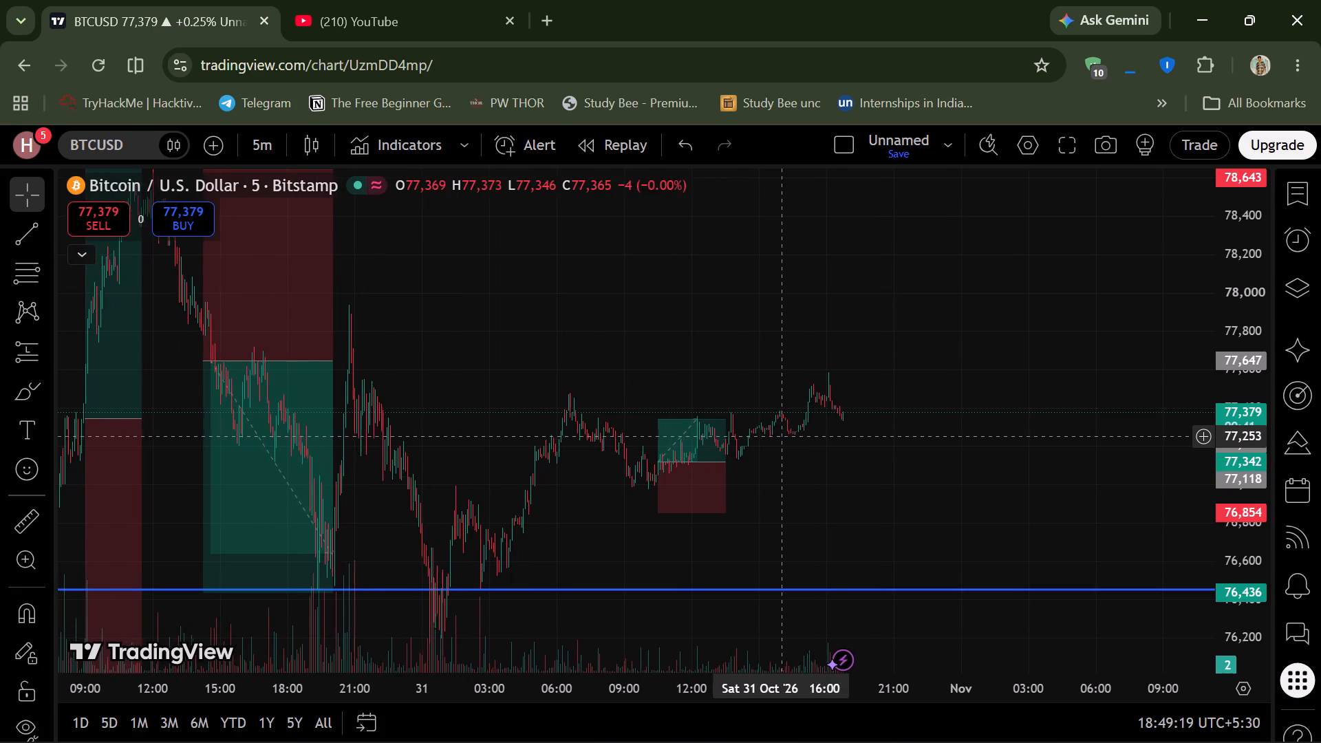
scroll(782, 436, down, 1)
drag(782, 436, 764, 383)
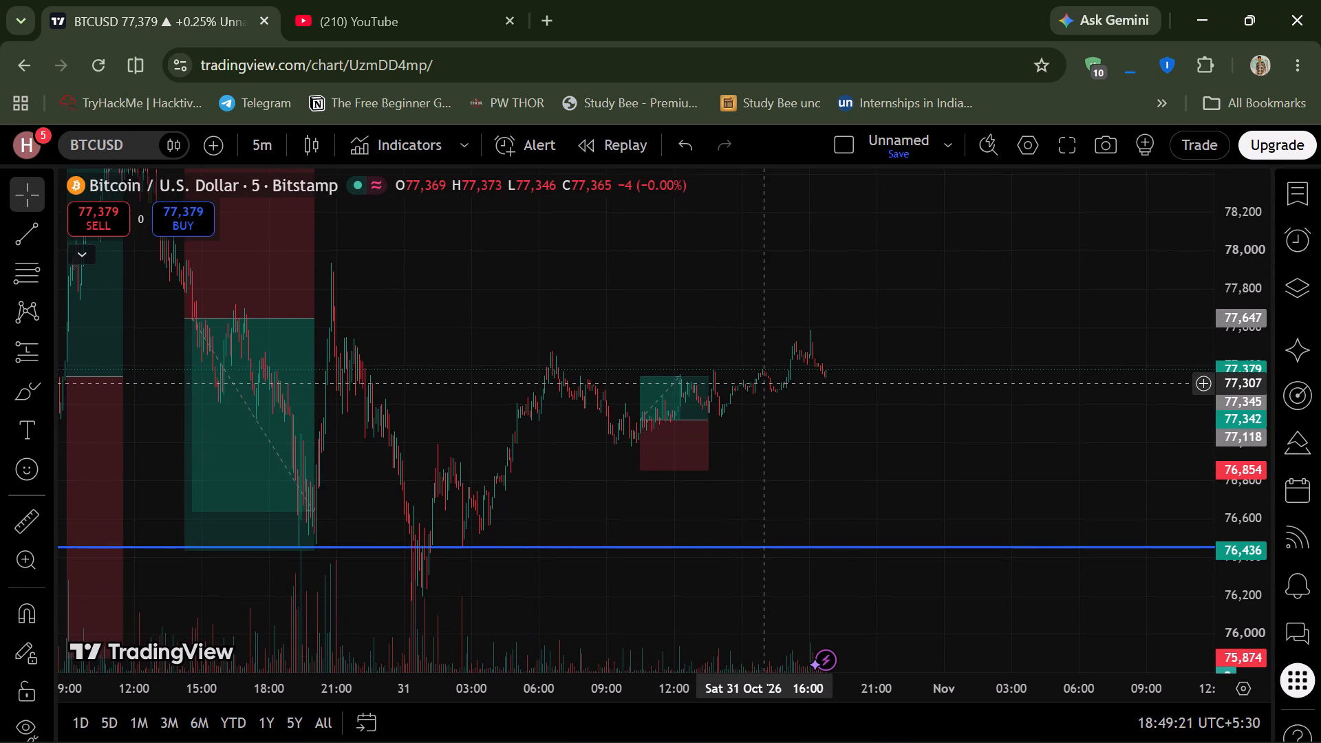
click(871, 477)
scroll(871, 477, up, 1)
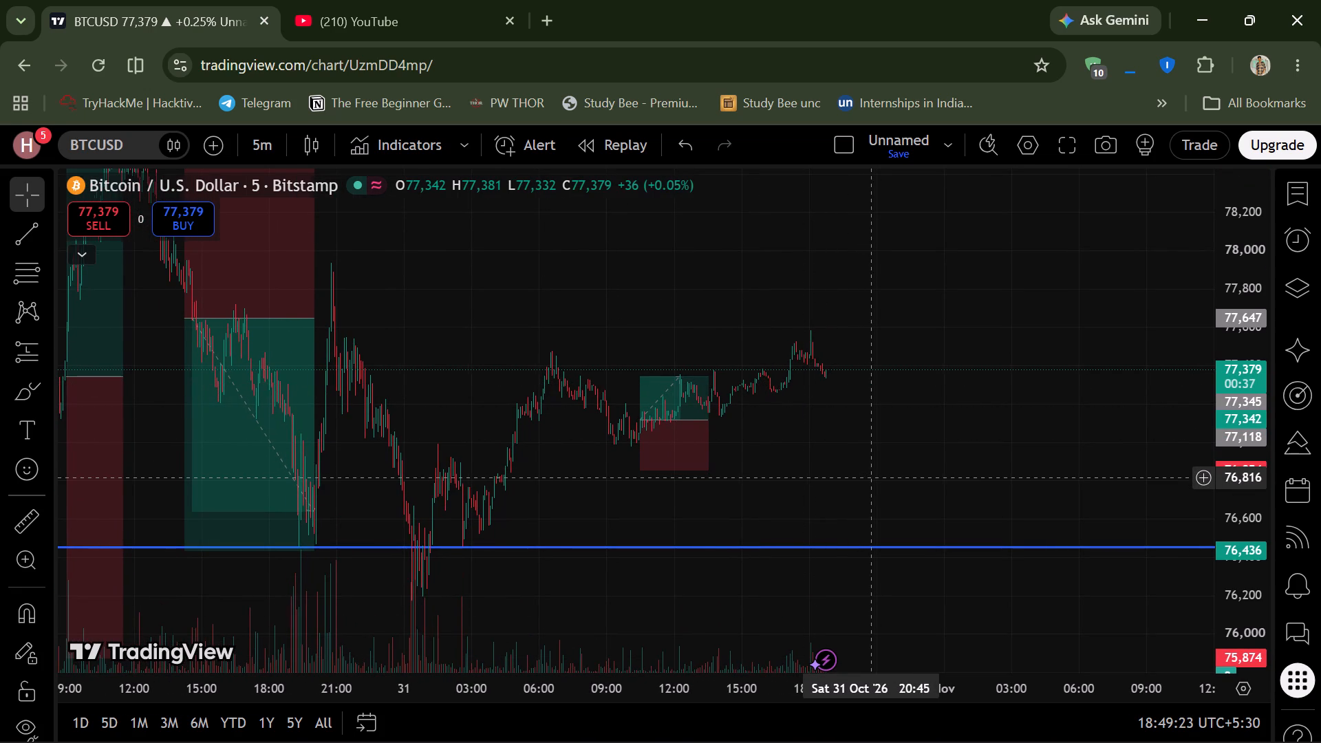
scroll(871, 477, up, 1)
scroll(871, 477, down, 1)
drag(871, 477, 956, 742)
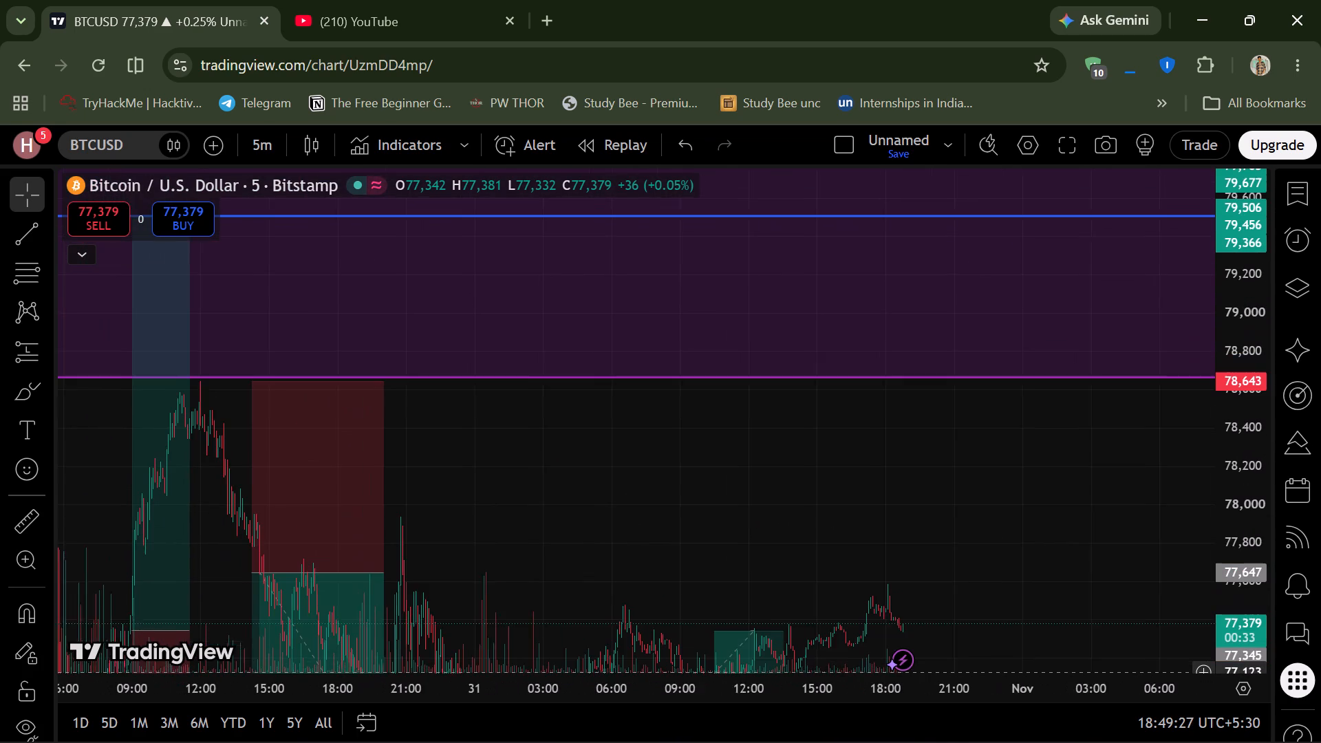
drag(956, 742, 958, 742)
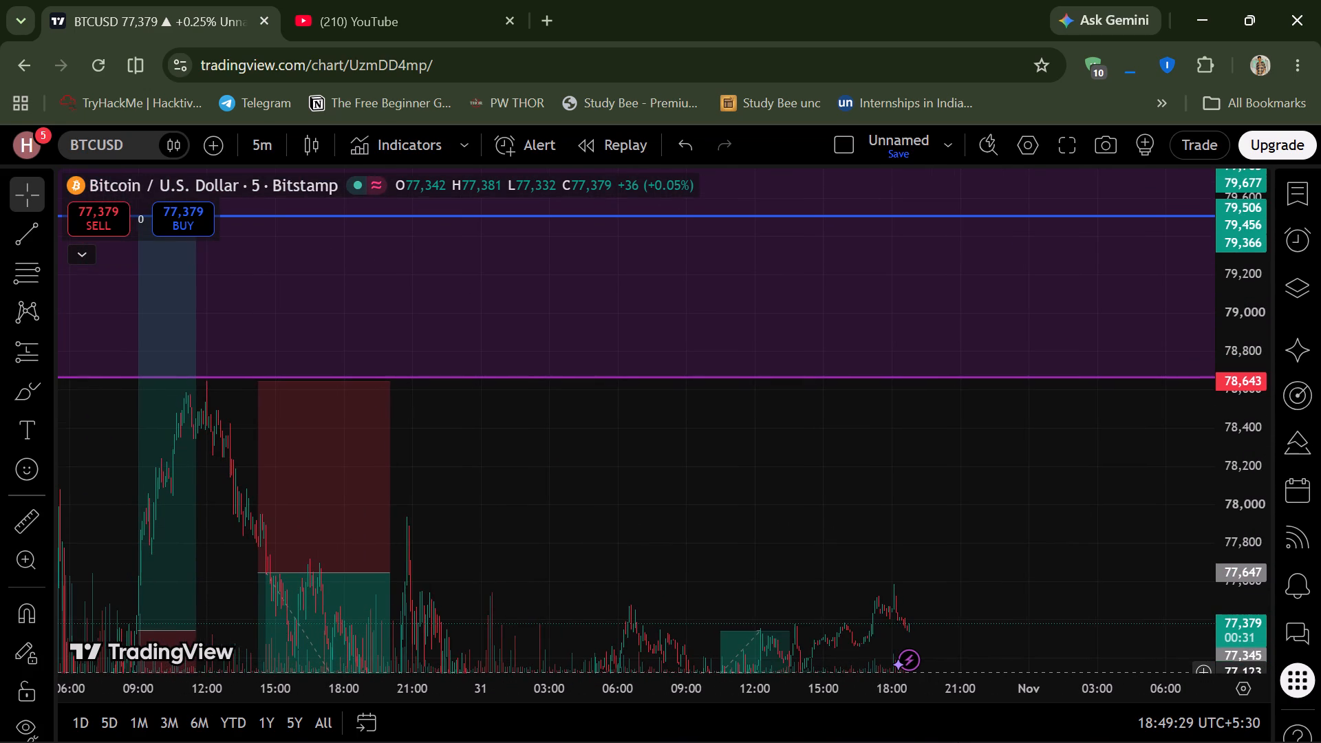
drag(958, 742, 914, 640)
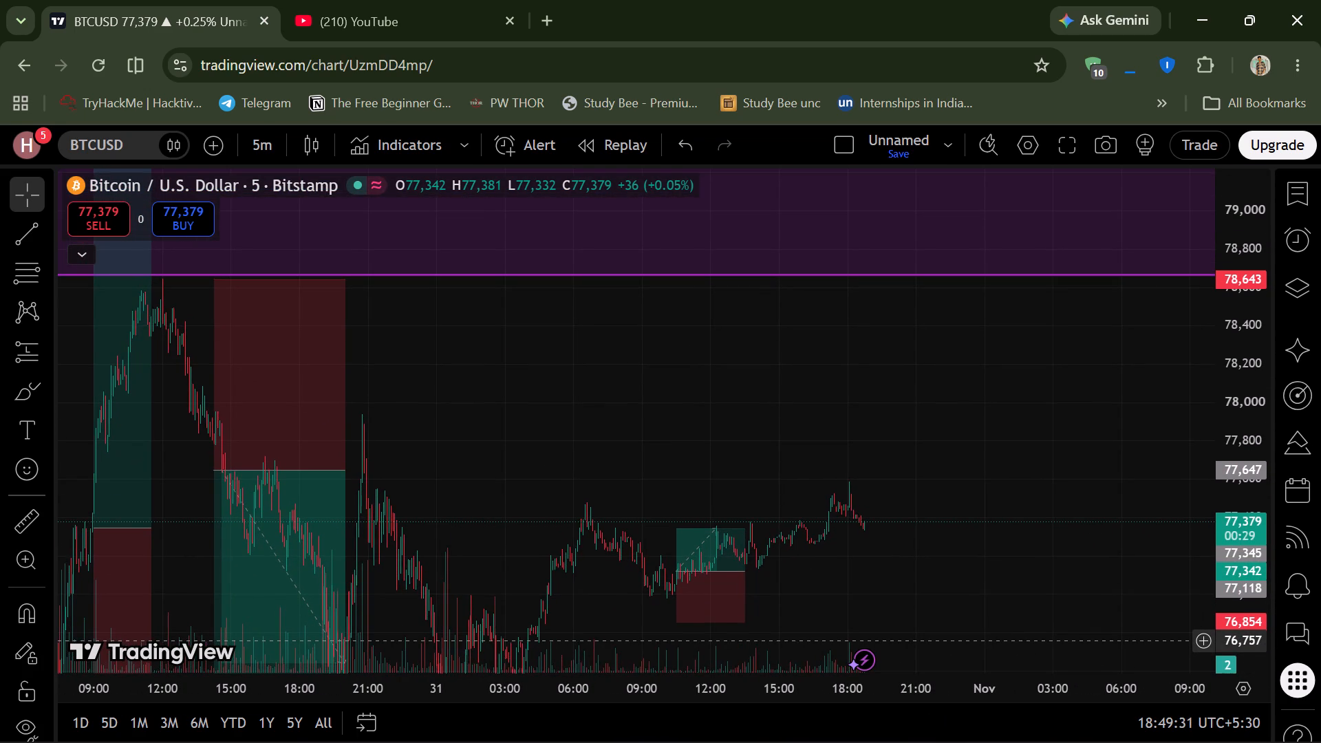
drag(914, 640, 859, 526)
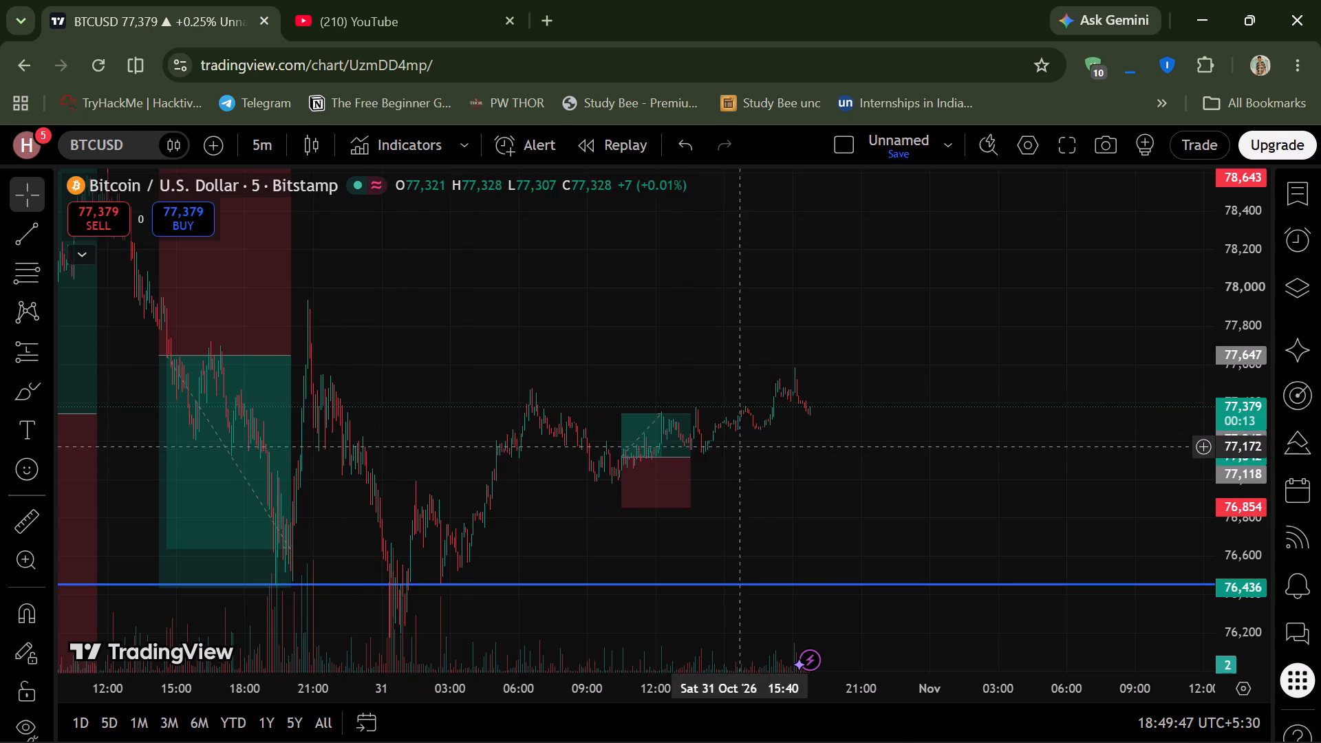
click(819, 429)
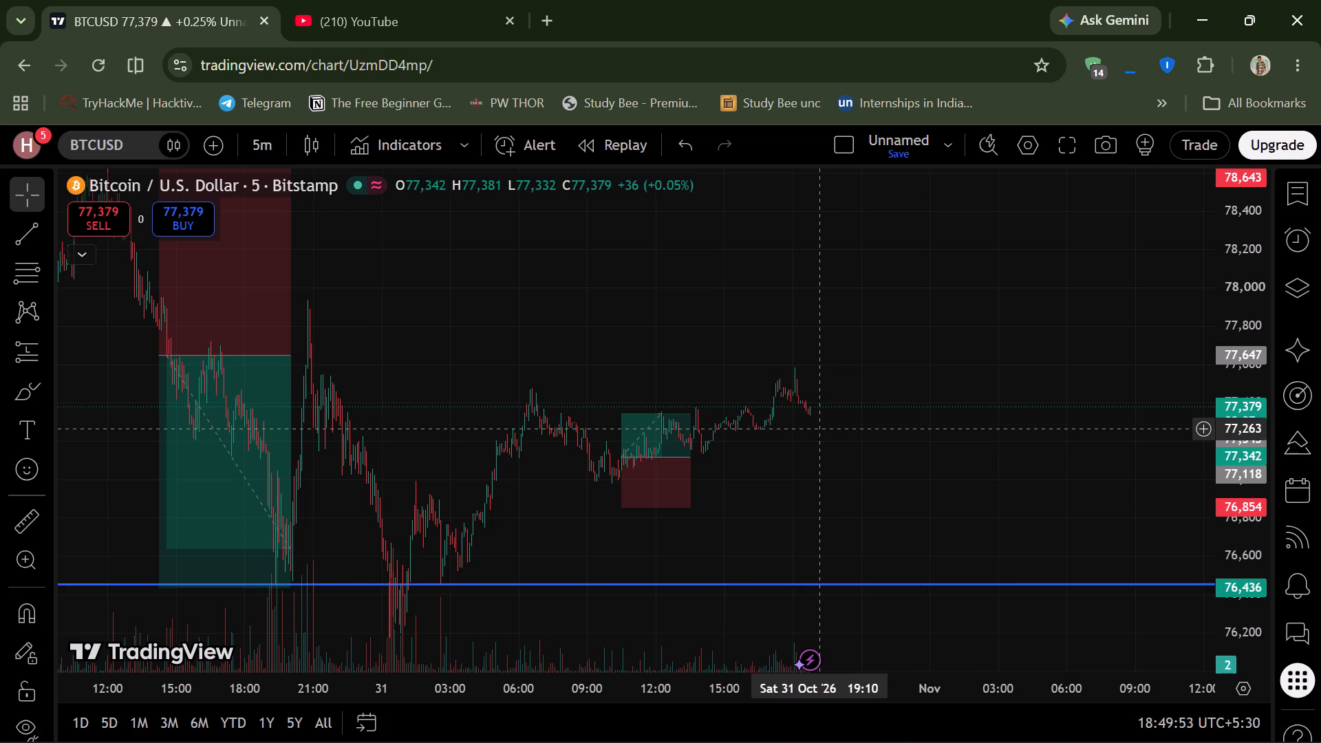
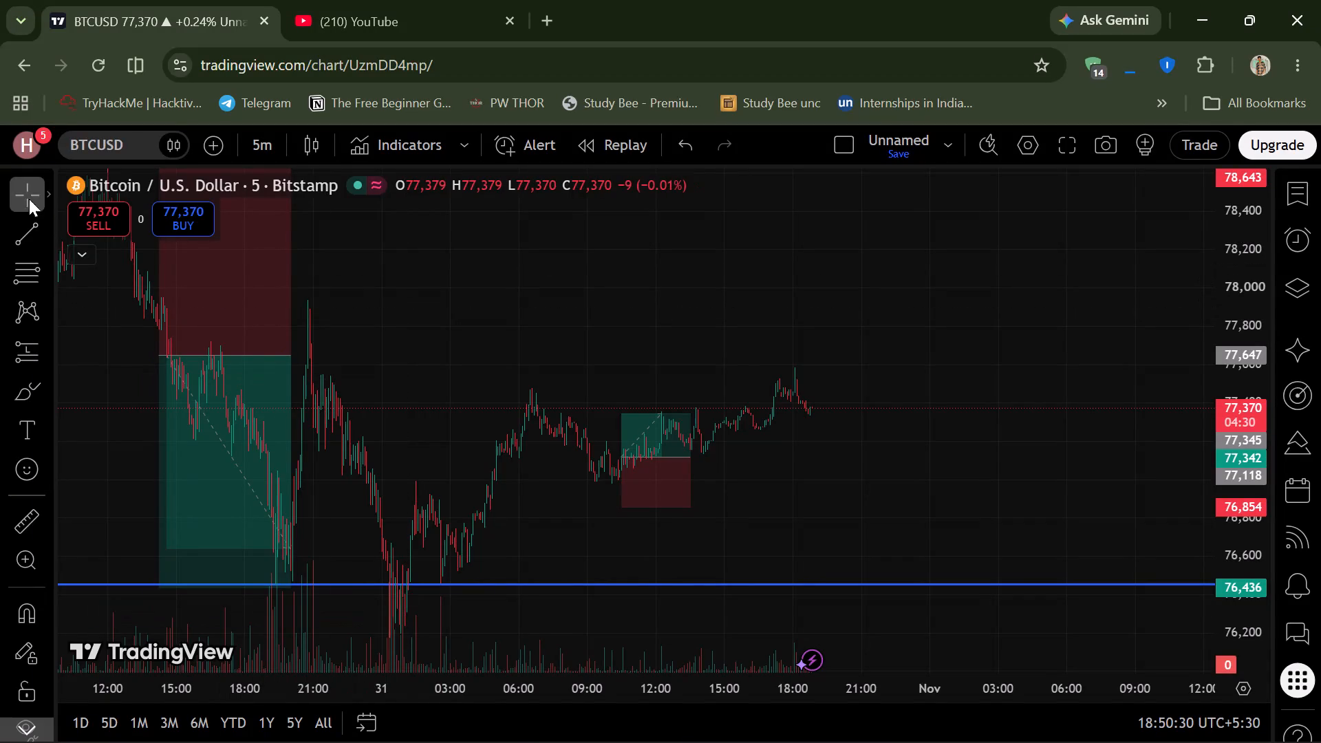
Brush a short horizontal line at about 77,260 under the latest 31 October swing high, undoing the stray dot beside it.
click(13, 398)
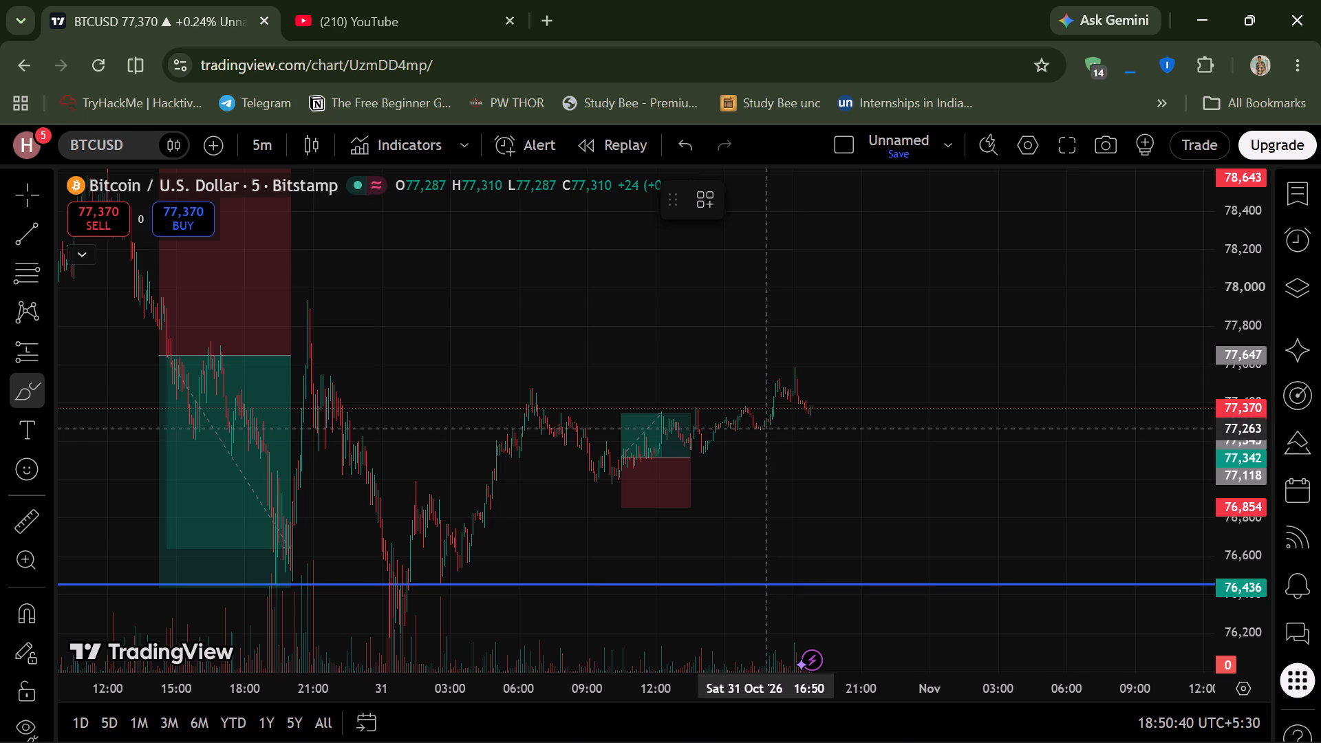
drag(751, 430, 797, 430)
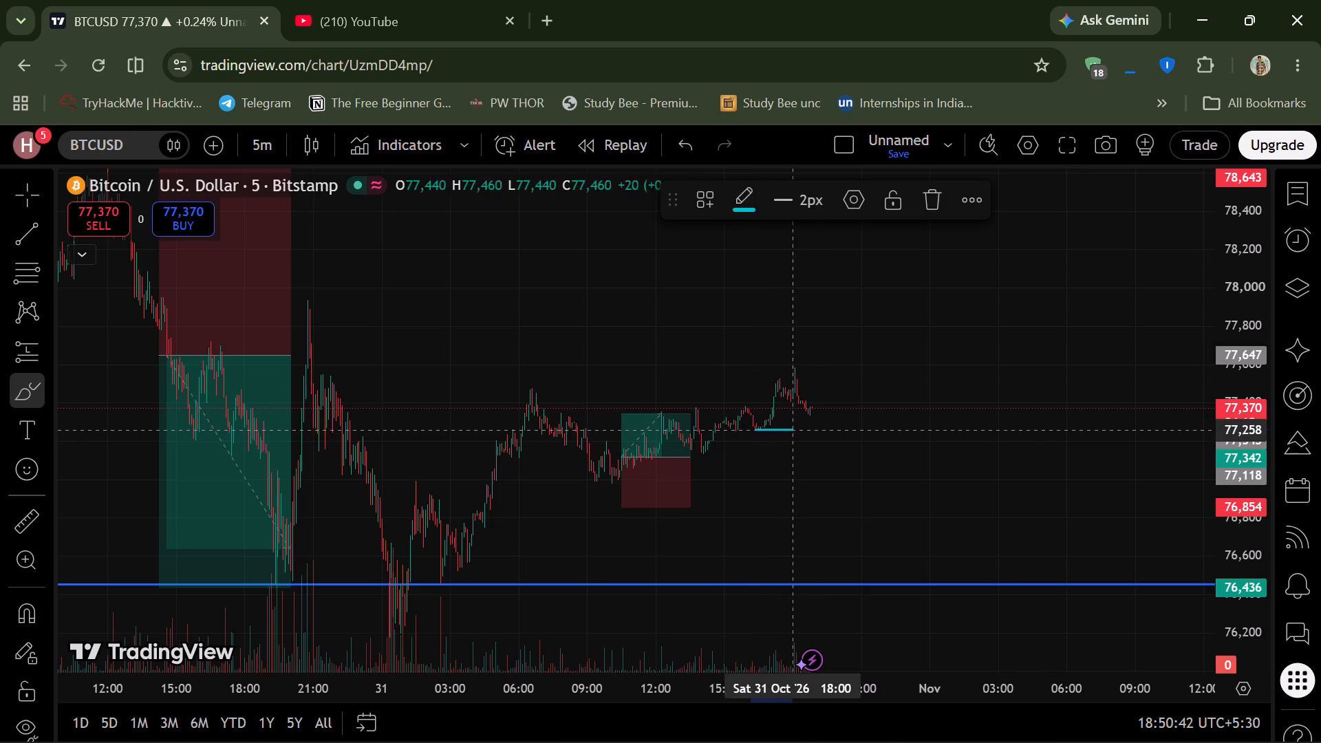
drag(797, 430, 824, 430)
click(824, 430)
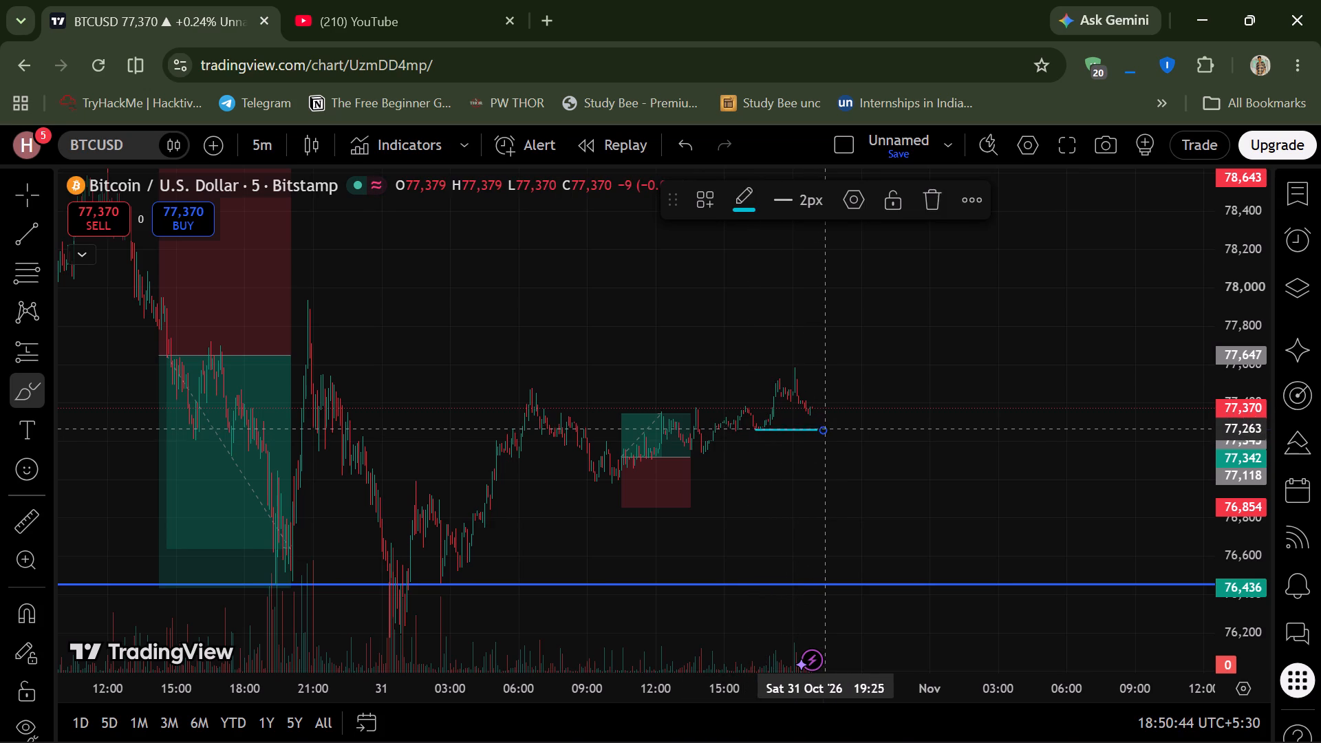
click(870, 419)
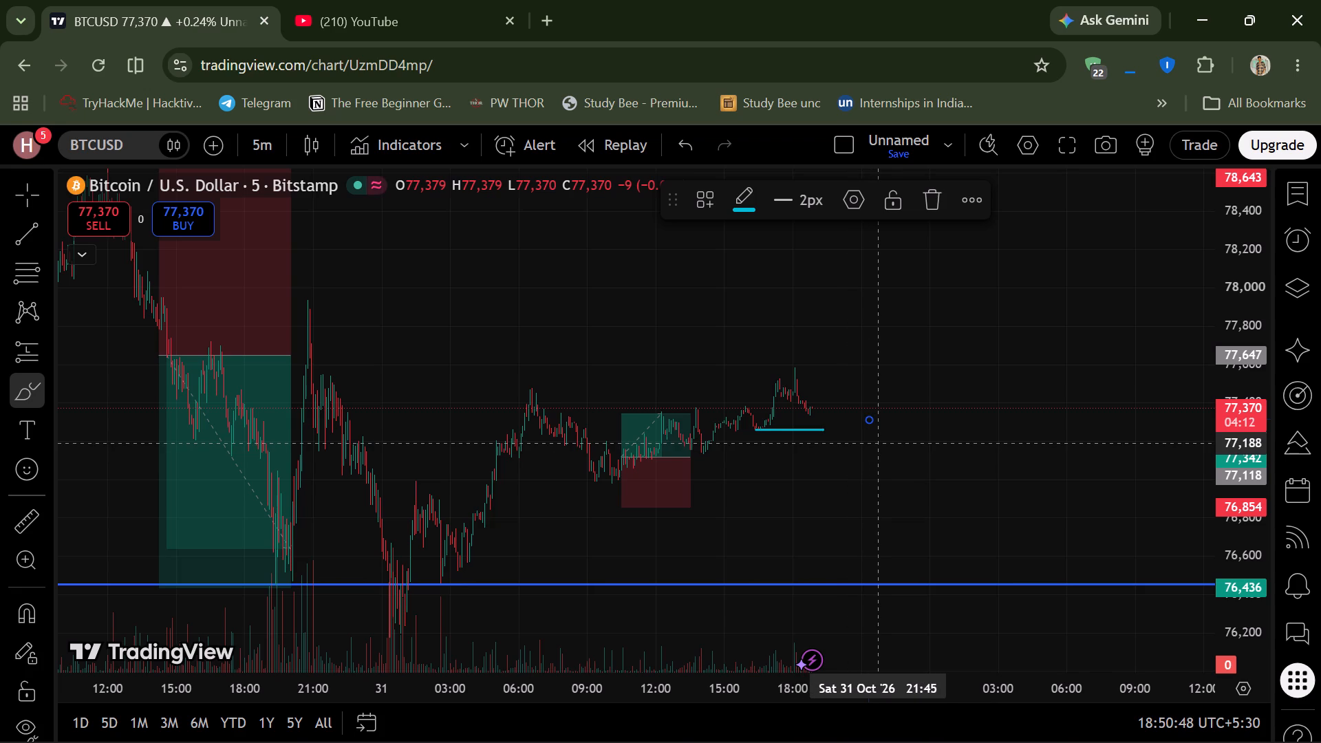
click(690, 155)
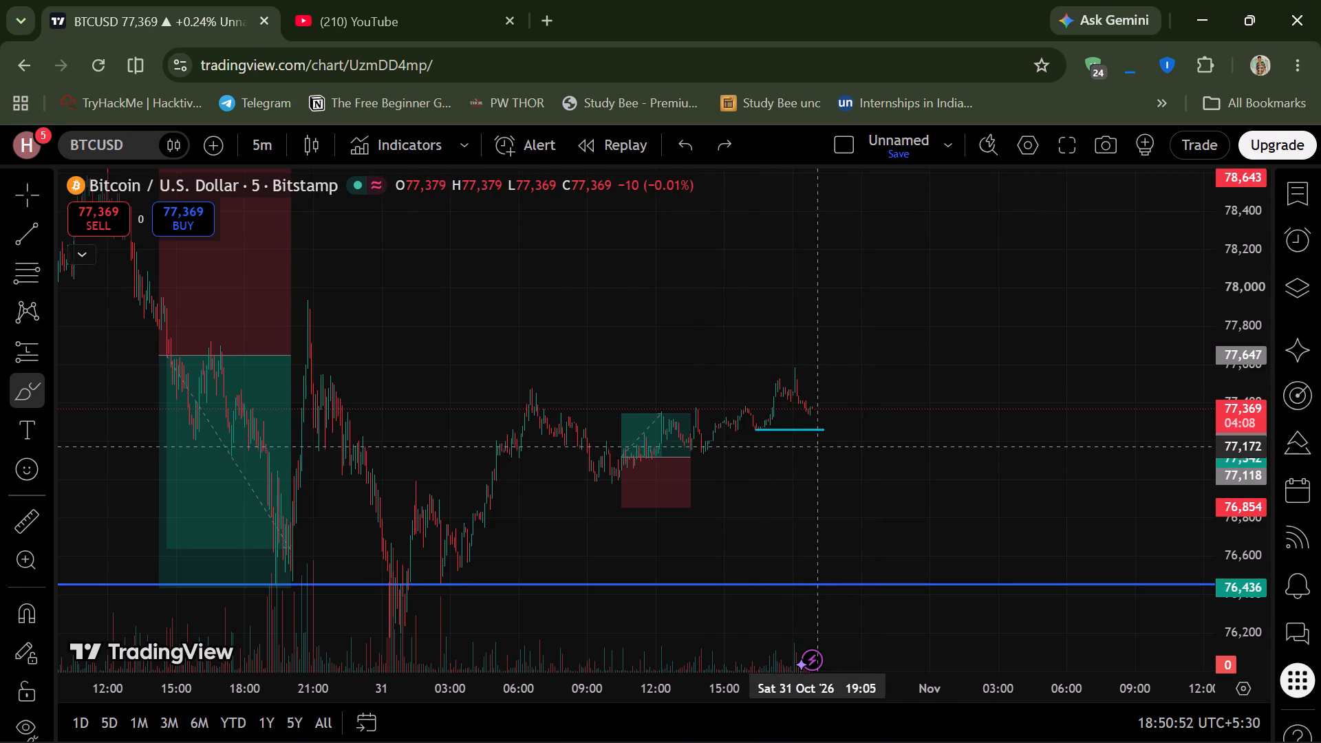
Brush a downward stroke from about 77,170 to about 76,770 below the short horizontal line, undoing the stray dot beside it.
drag(817, 438, 845, 522)
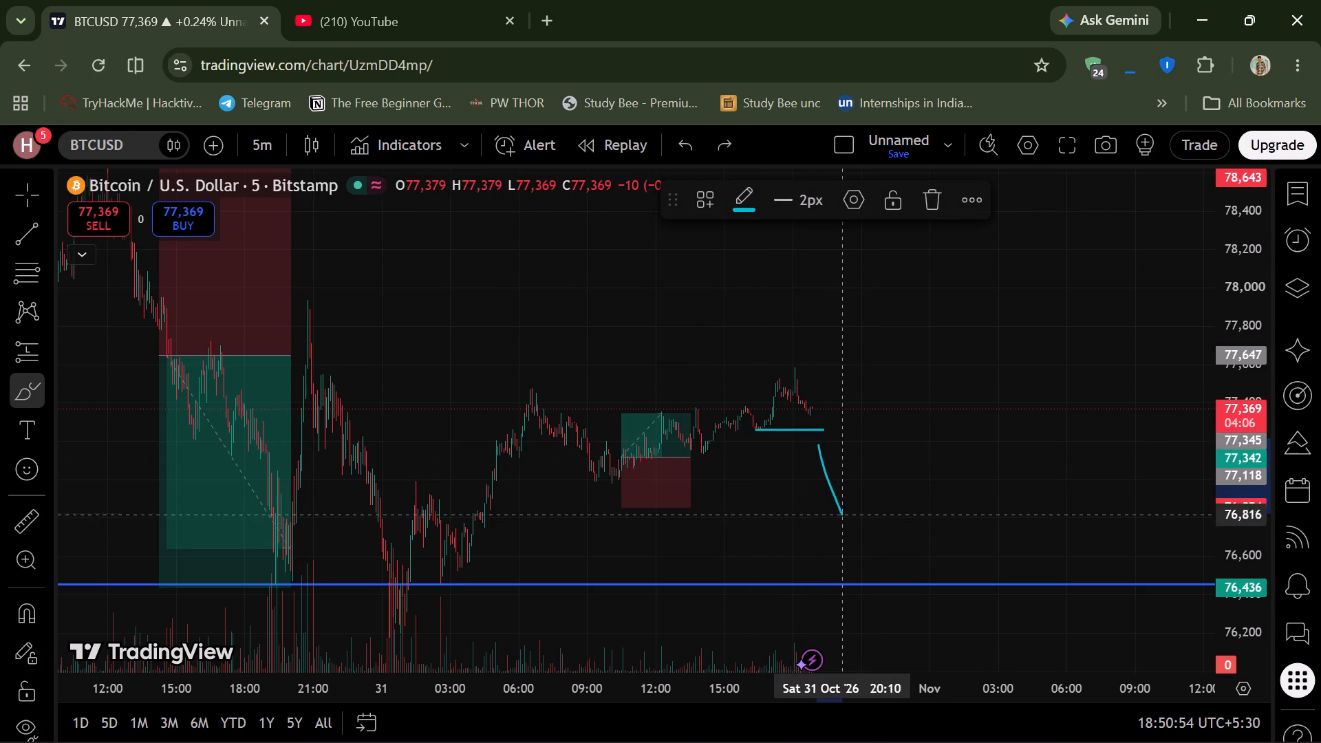
drag(845, 522, 846, 524)
click(905, 493)
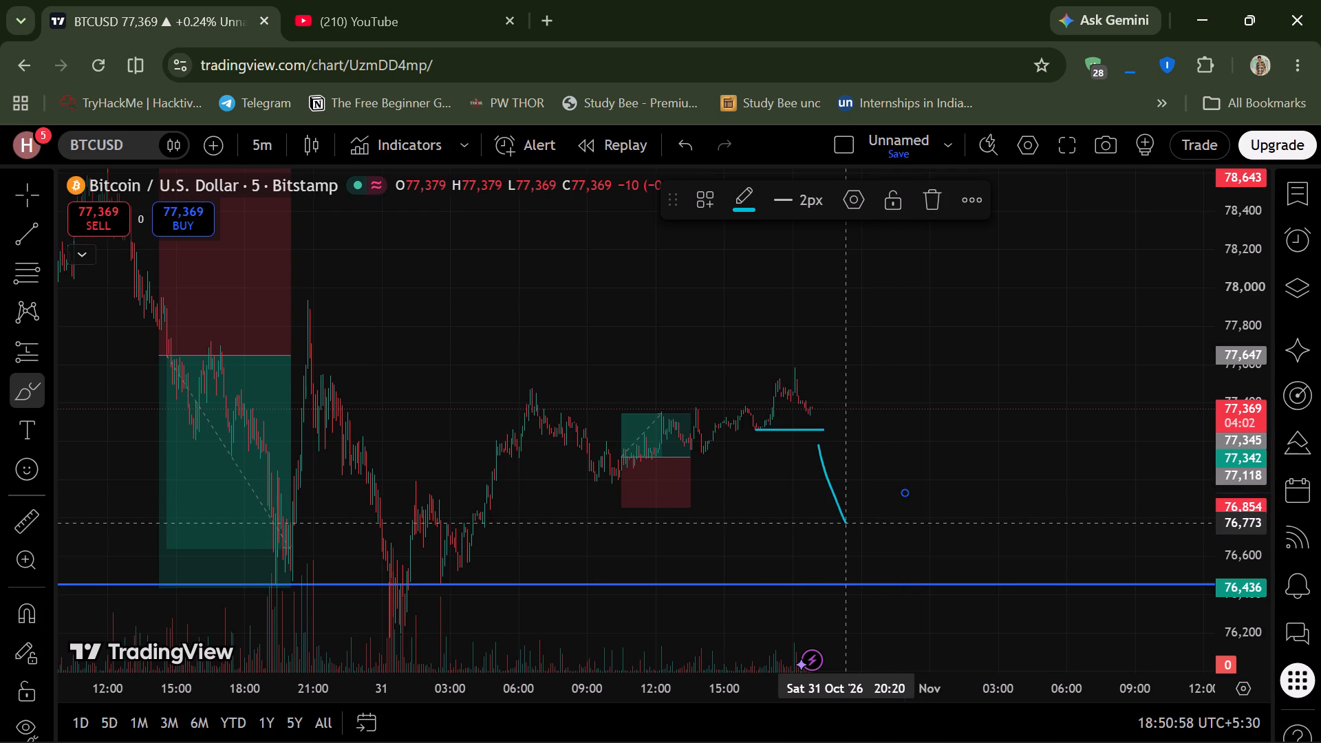
click(683, 138)
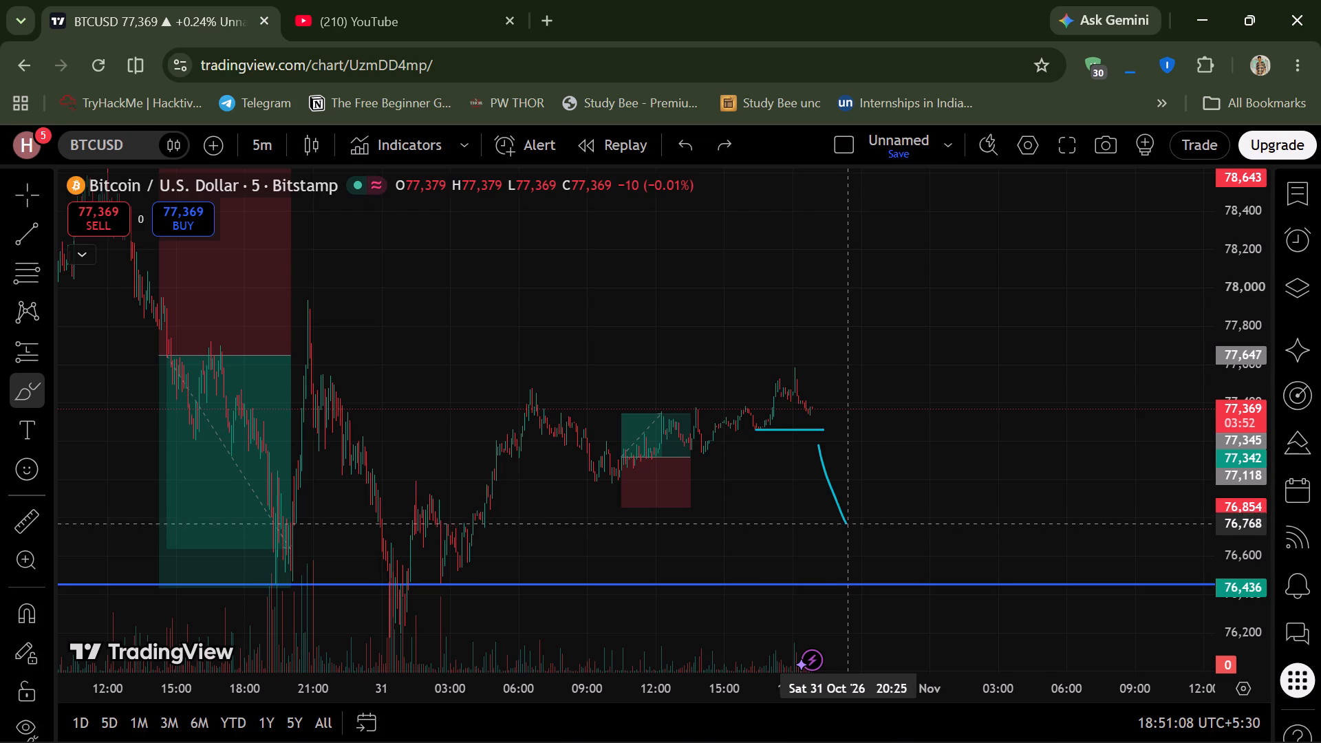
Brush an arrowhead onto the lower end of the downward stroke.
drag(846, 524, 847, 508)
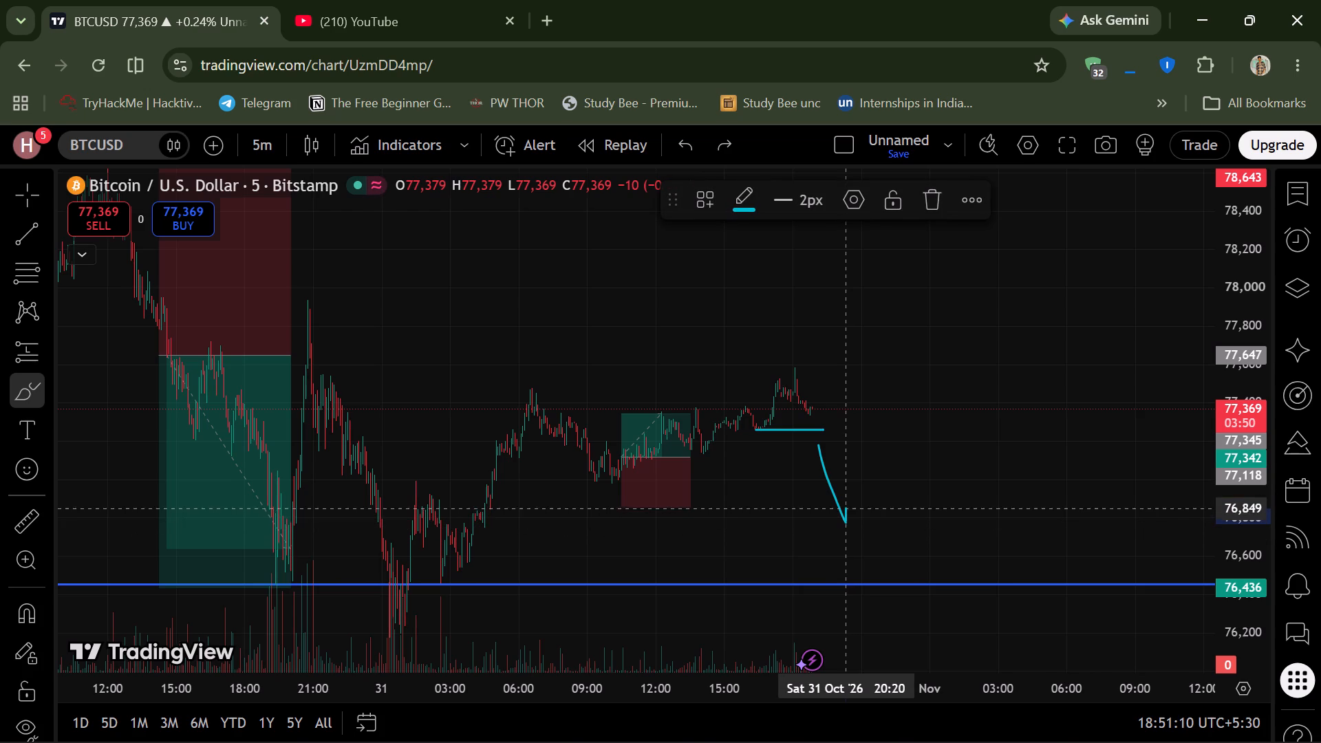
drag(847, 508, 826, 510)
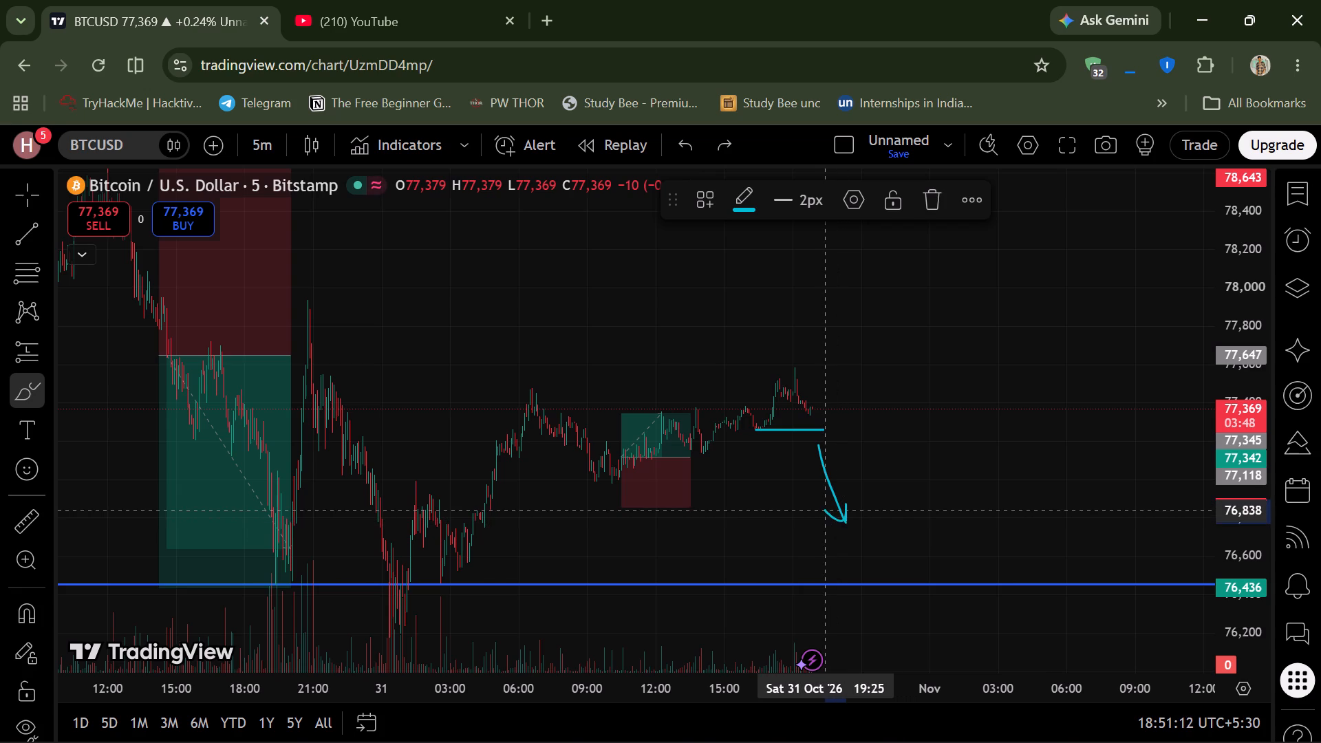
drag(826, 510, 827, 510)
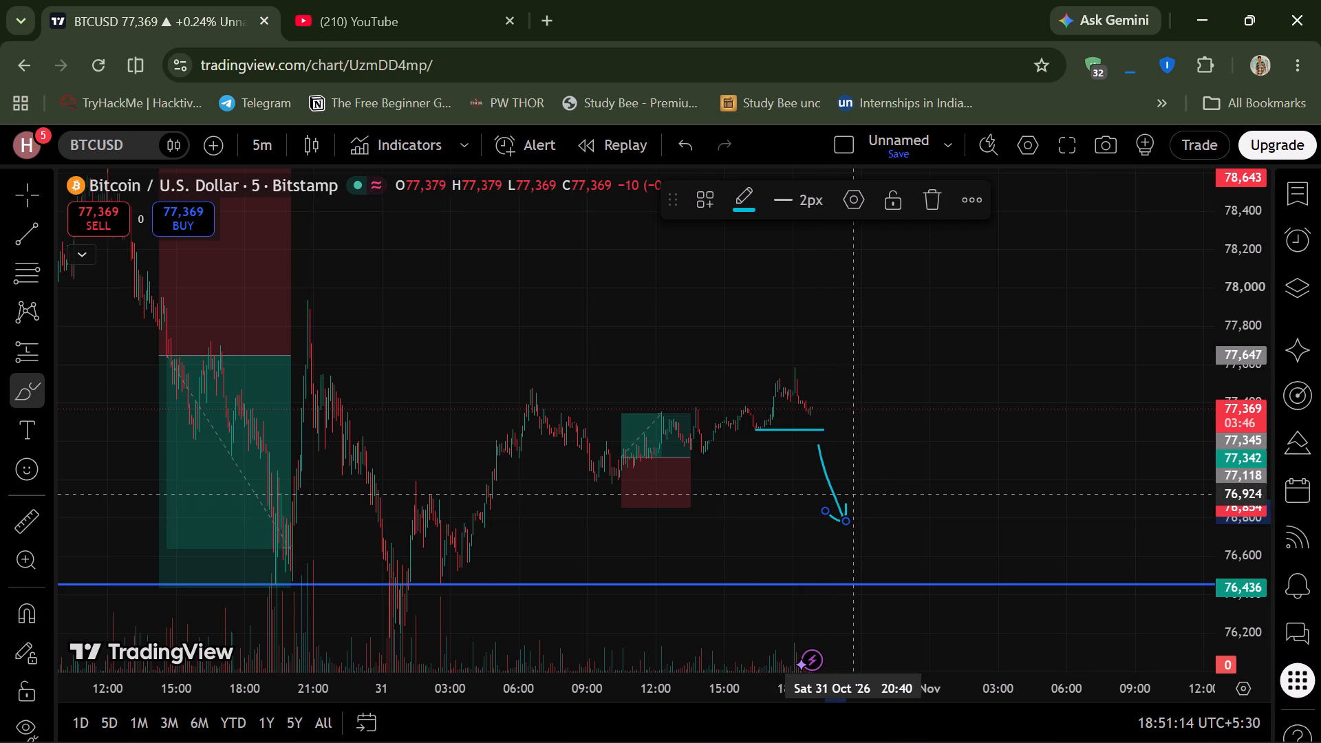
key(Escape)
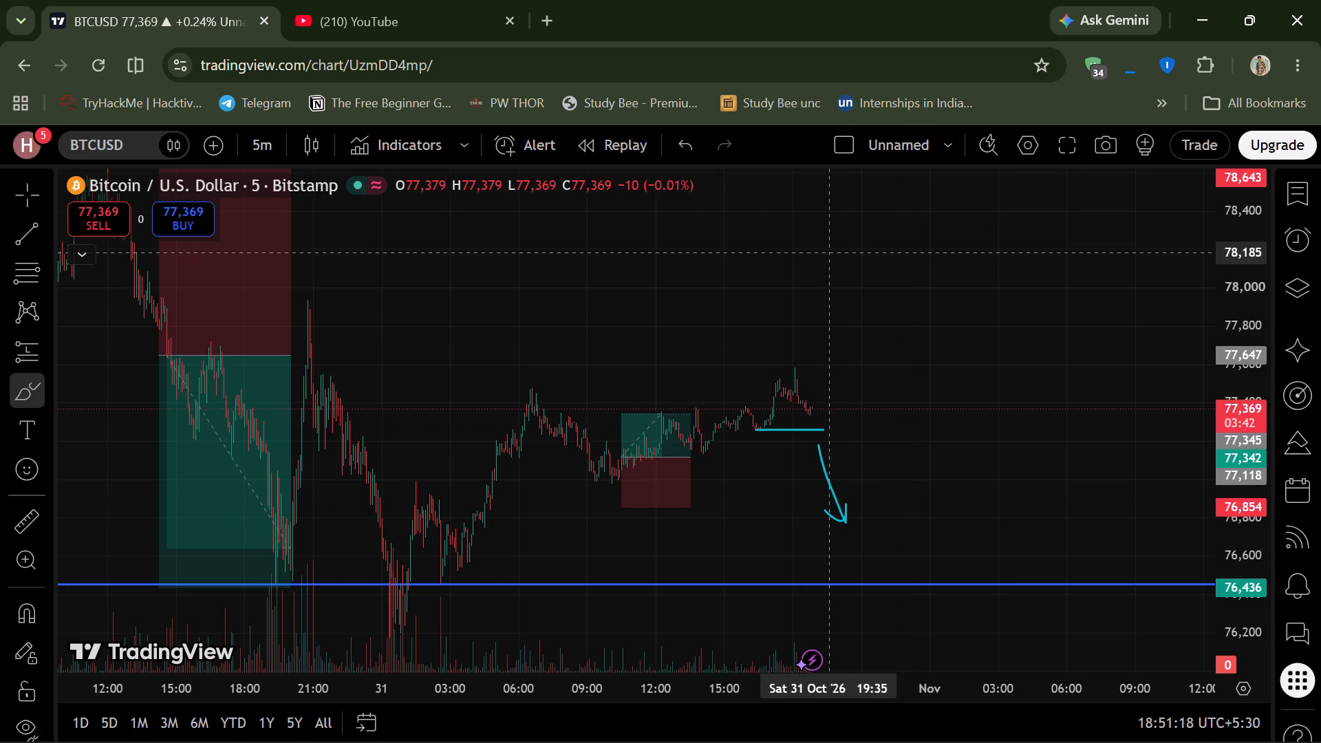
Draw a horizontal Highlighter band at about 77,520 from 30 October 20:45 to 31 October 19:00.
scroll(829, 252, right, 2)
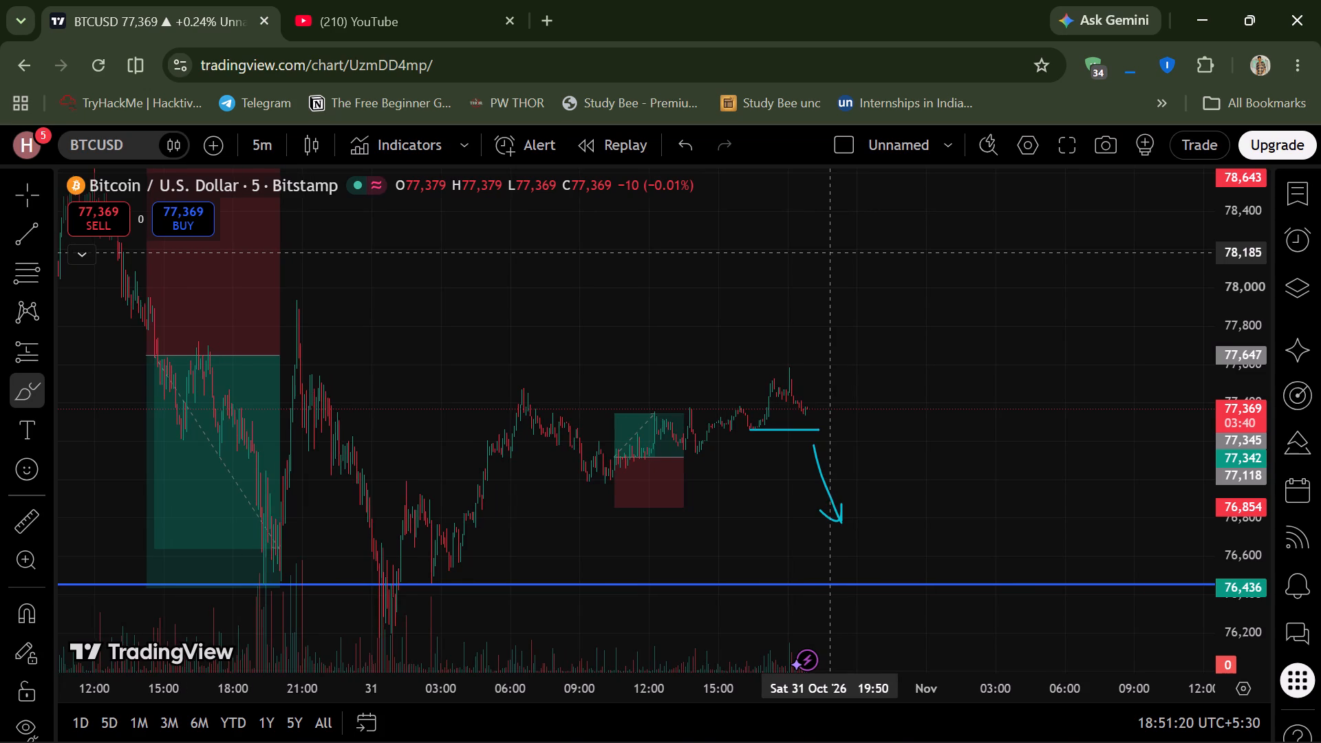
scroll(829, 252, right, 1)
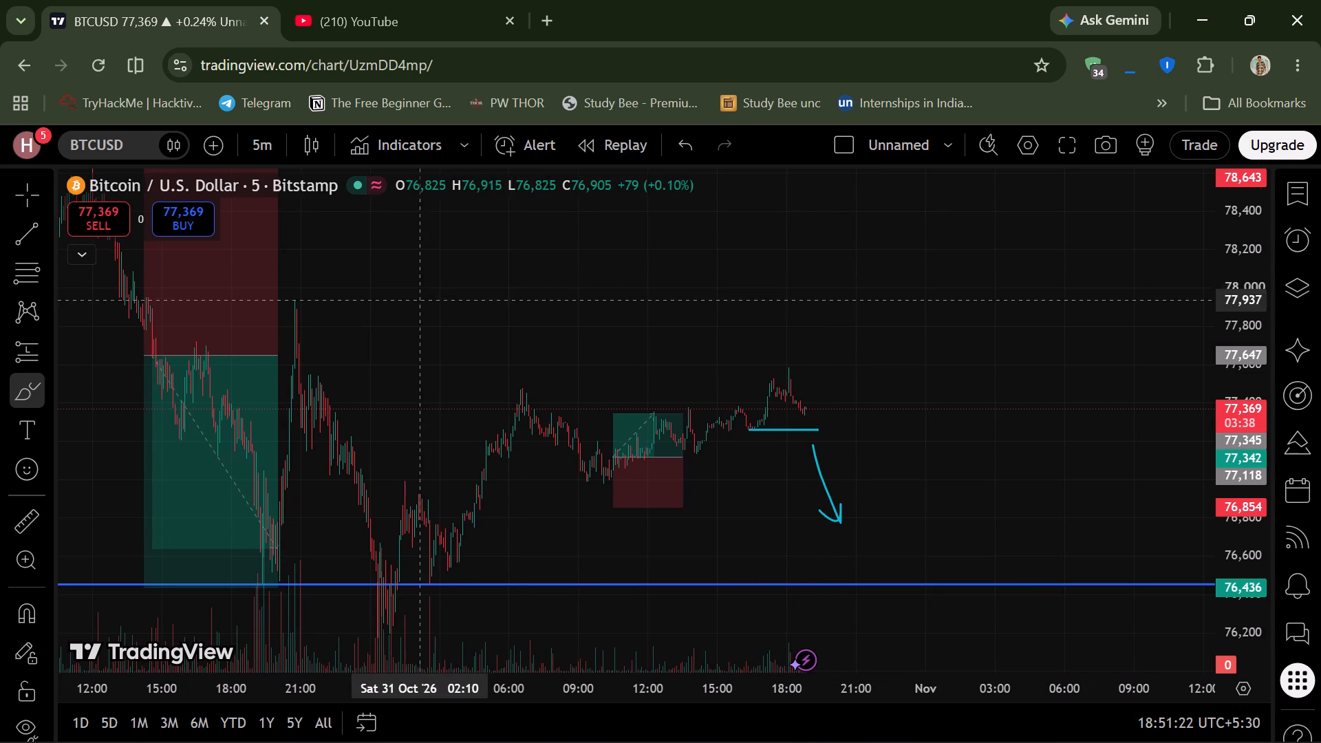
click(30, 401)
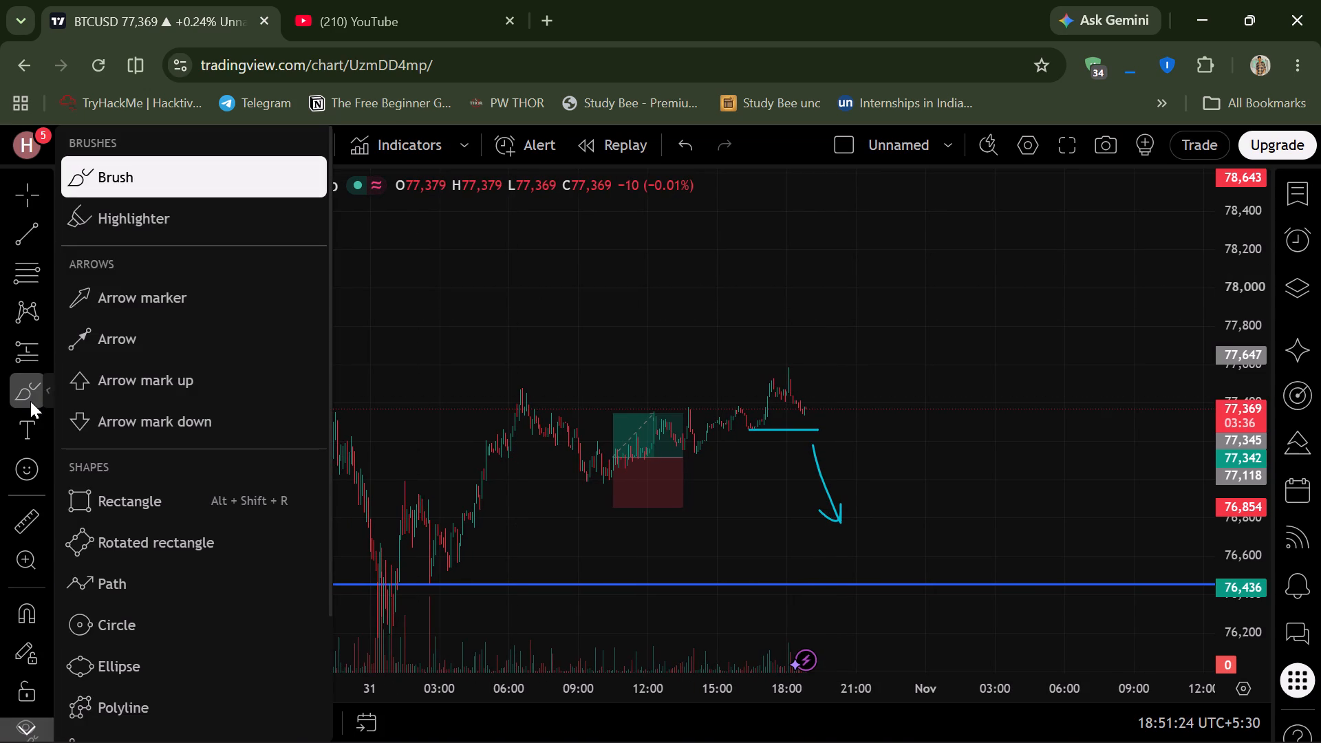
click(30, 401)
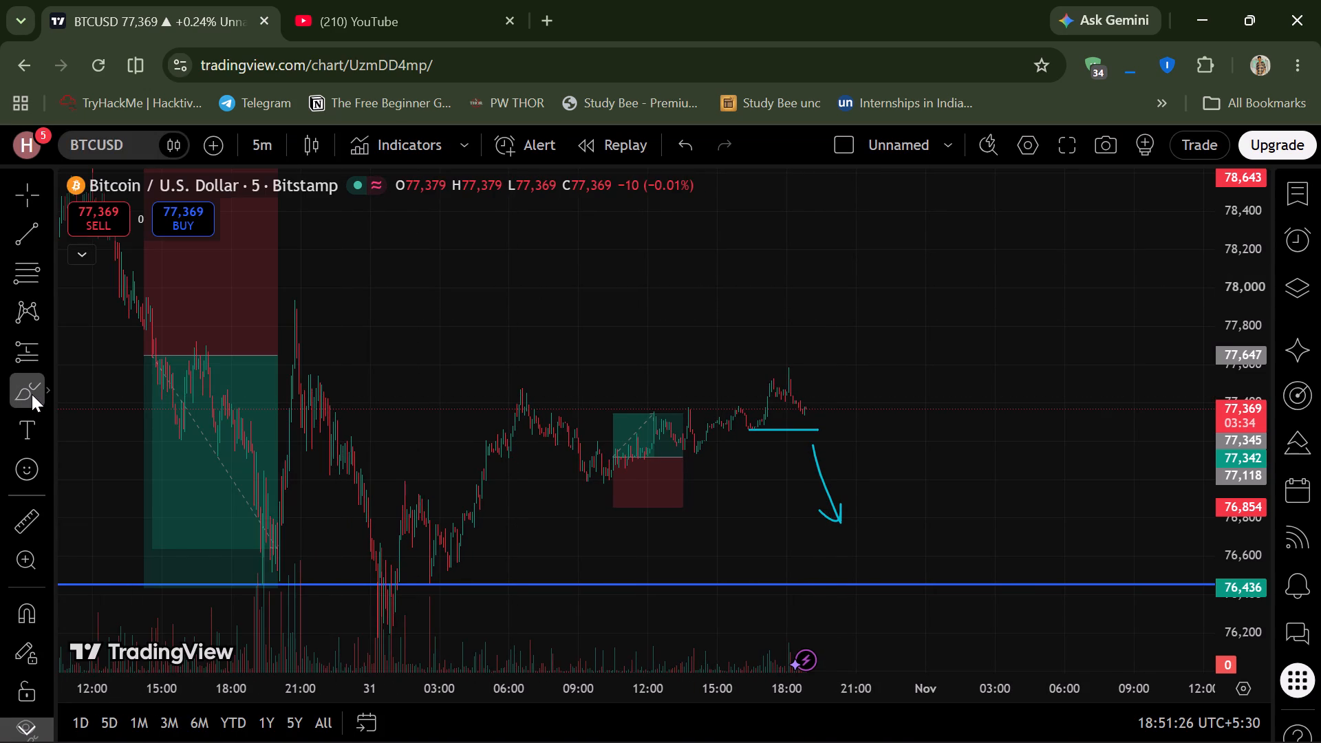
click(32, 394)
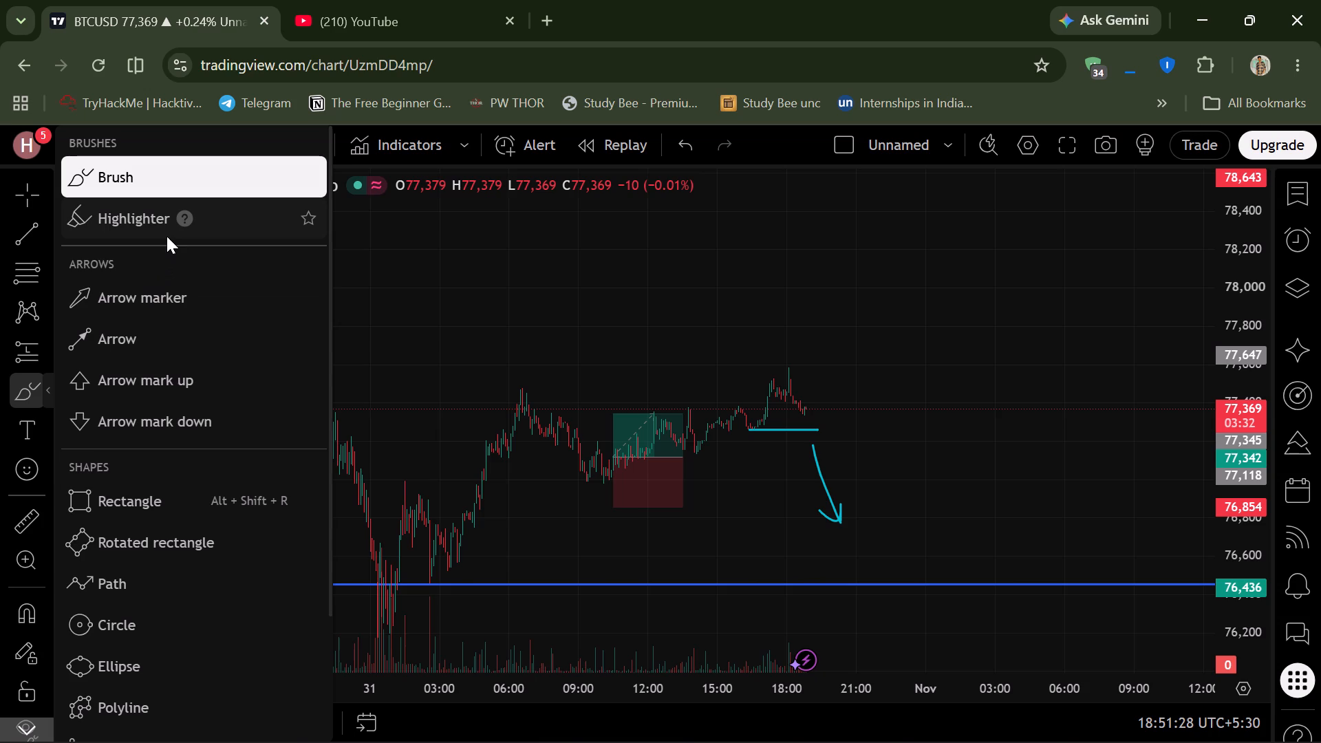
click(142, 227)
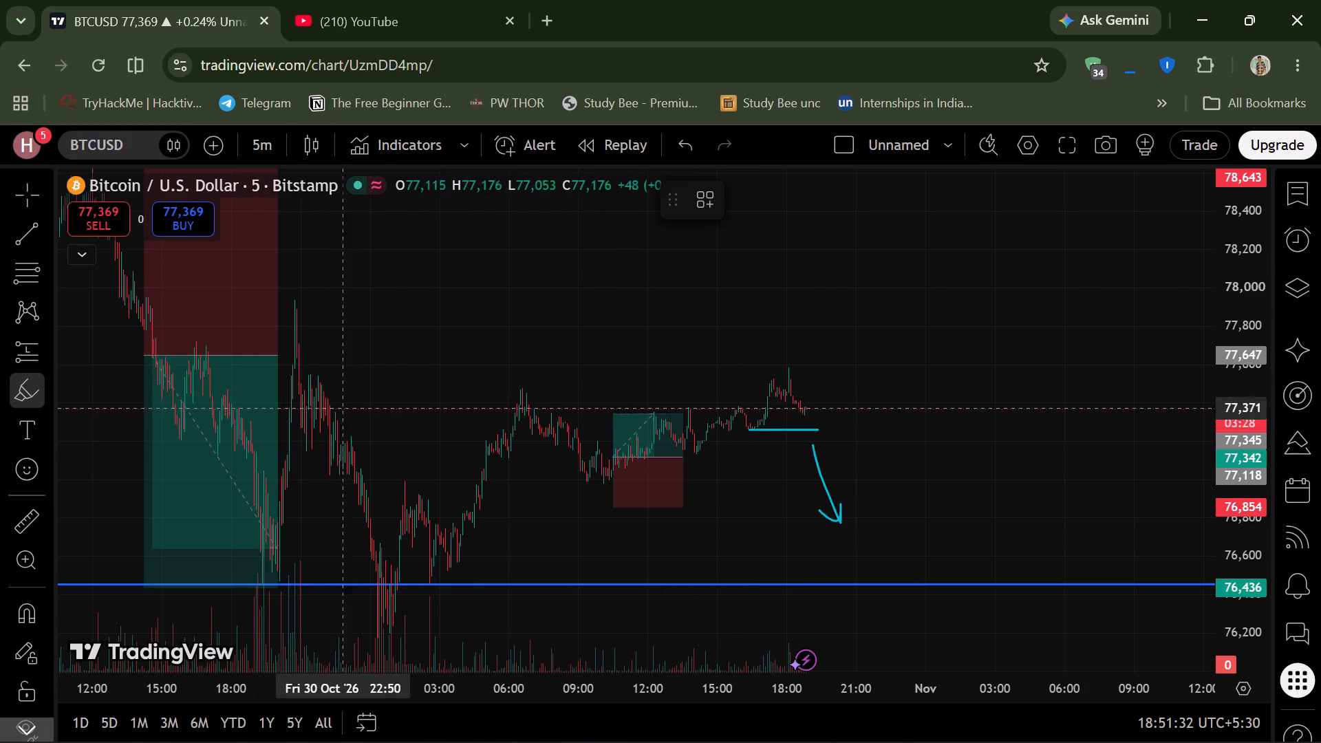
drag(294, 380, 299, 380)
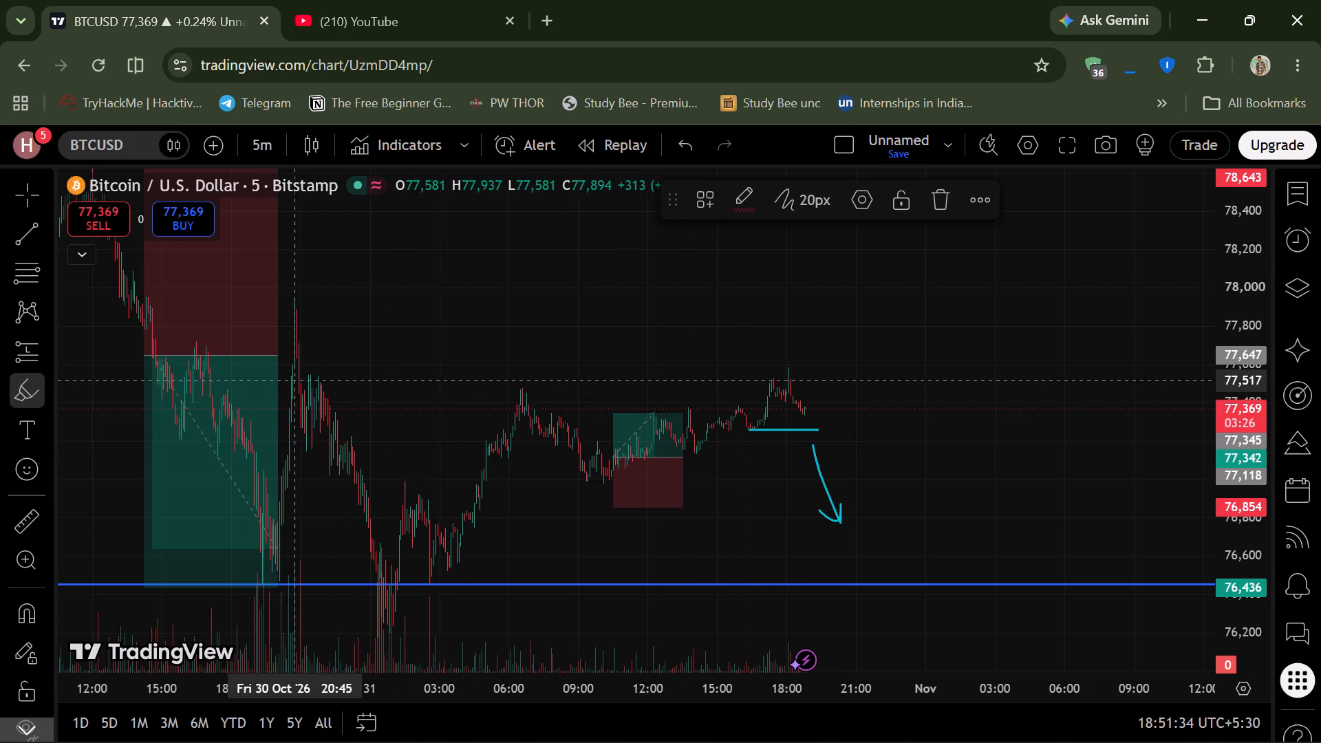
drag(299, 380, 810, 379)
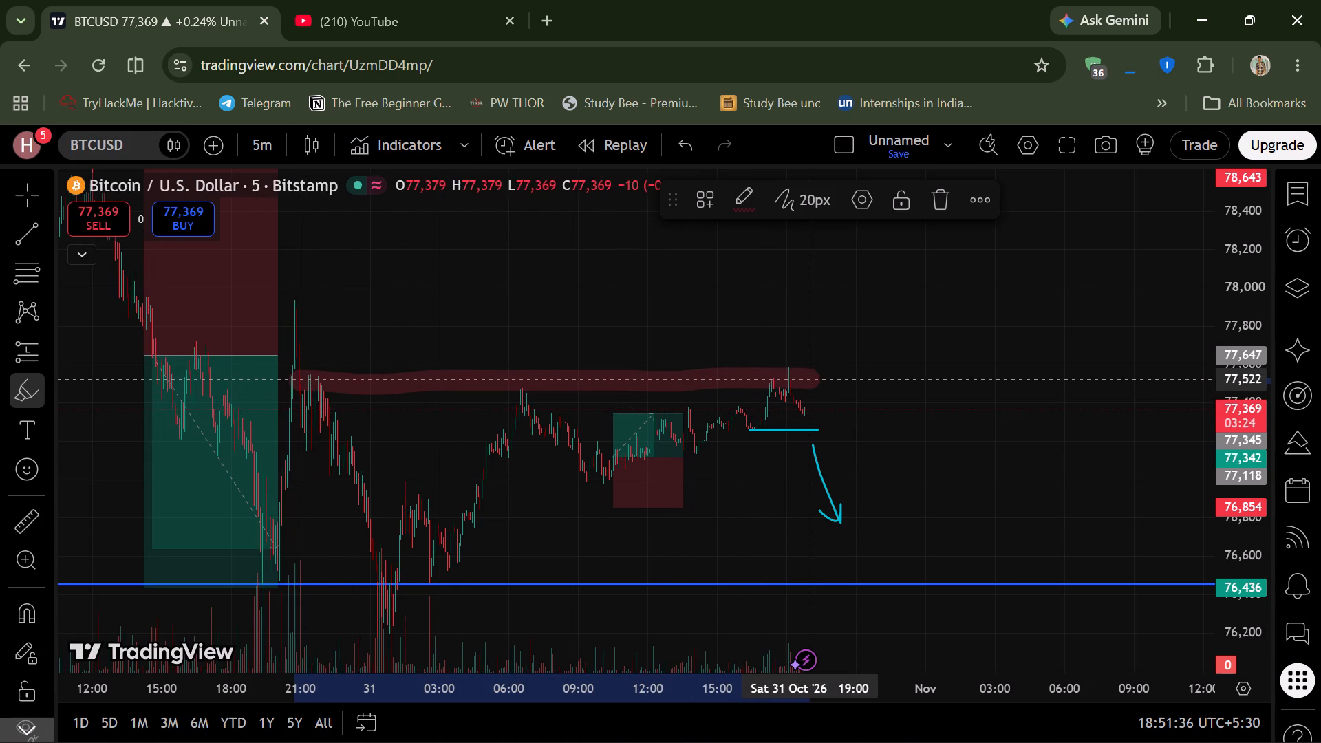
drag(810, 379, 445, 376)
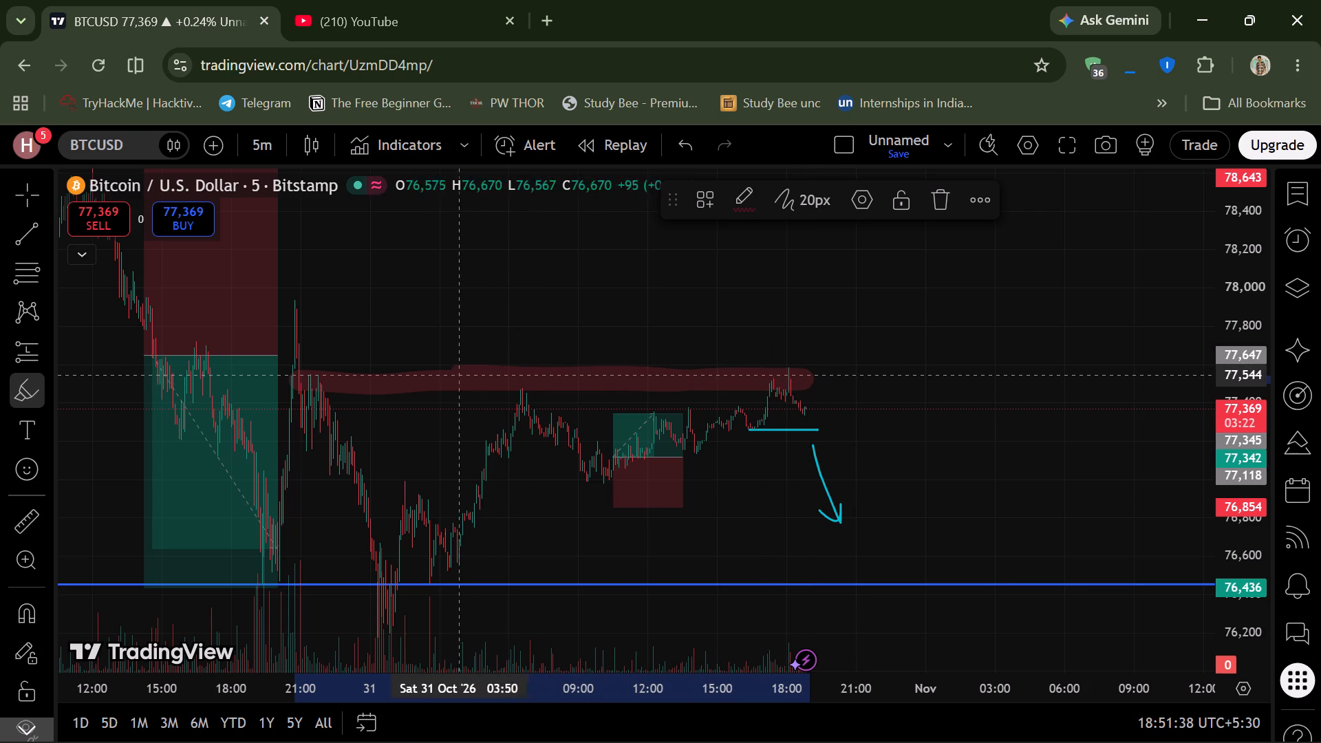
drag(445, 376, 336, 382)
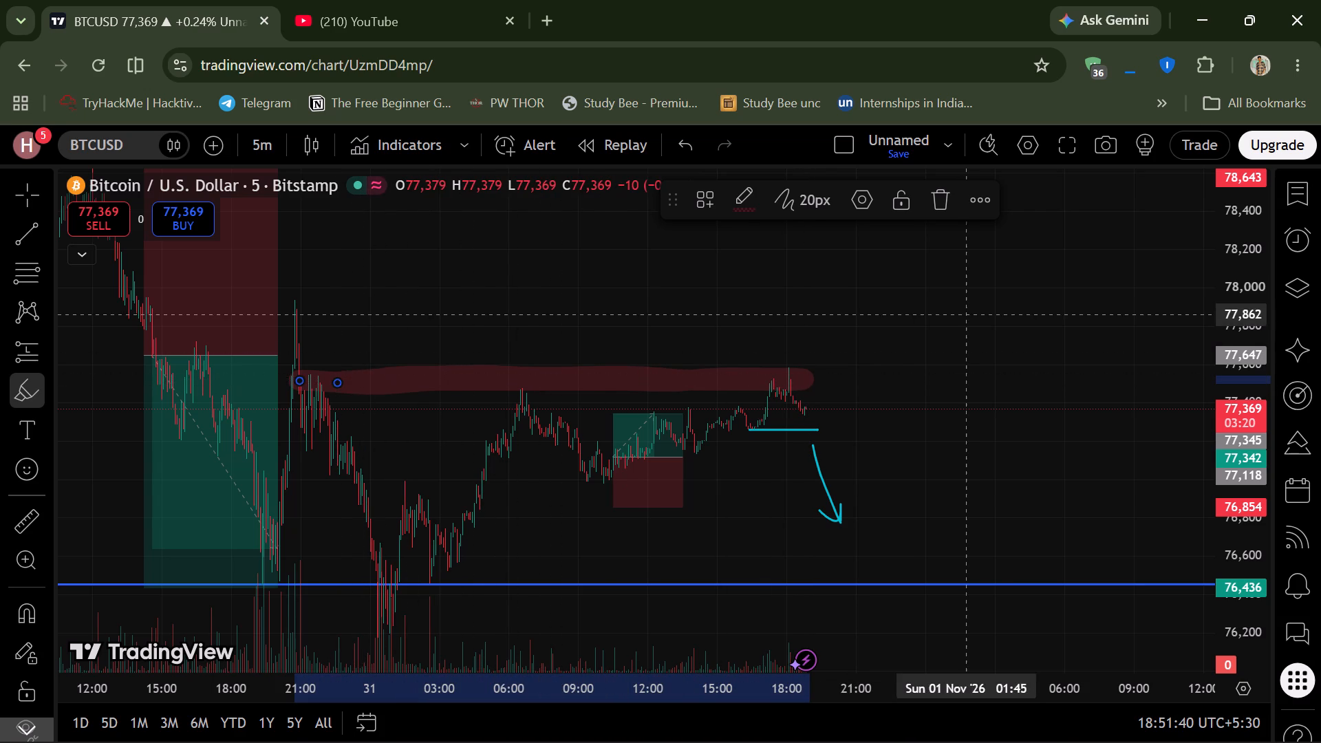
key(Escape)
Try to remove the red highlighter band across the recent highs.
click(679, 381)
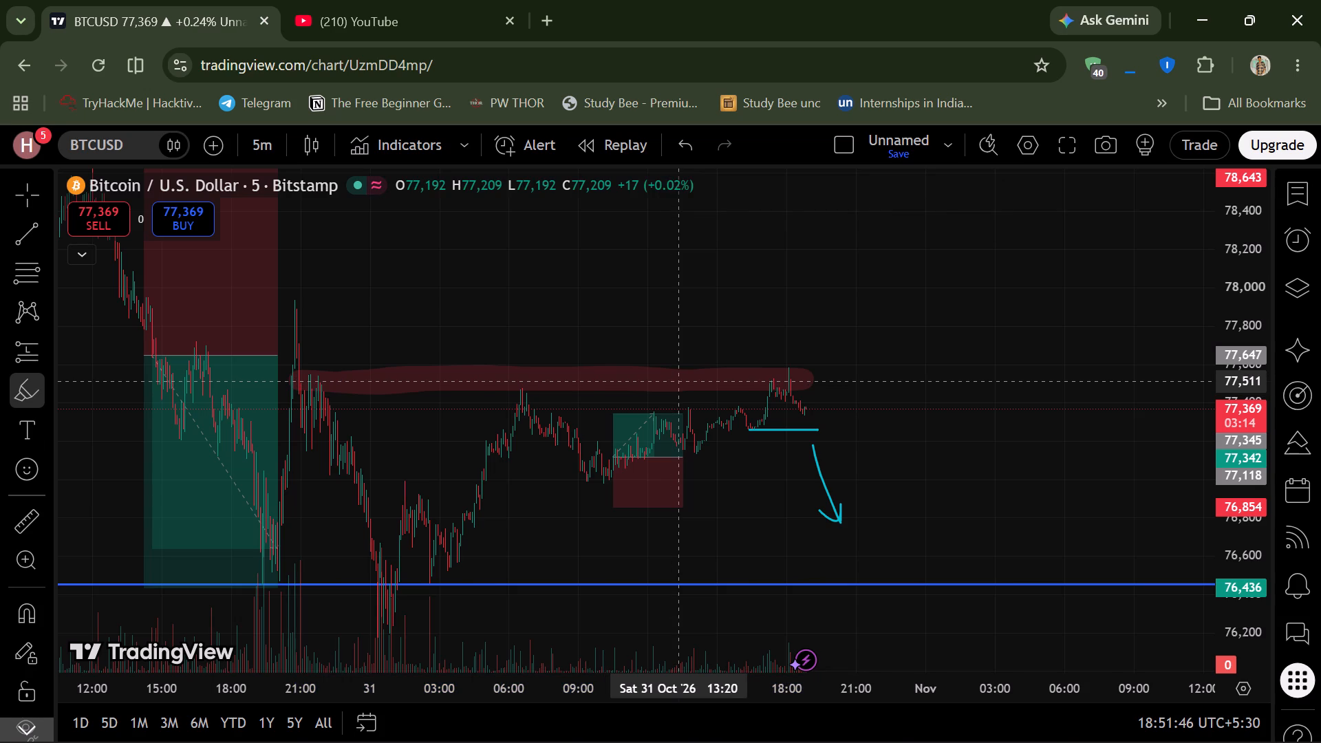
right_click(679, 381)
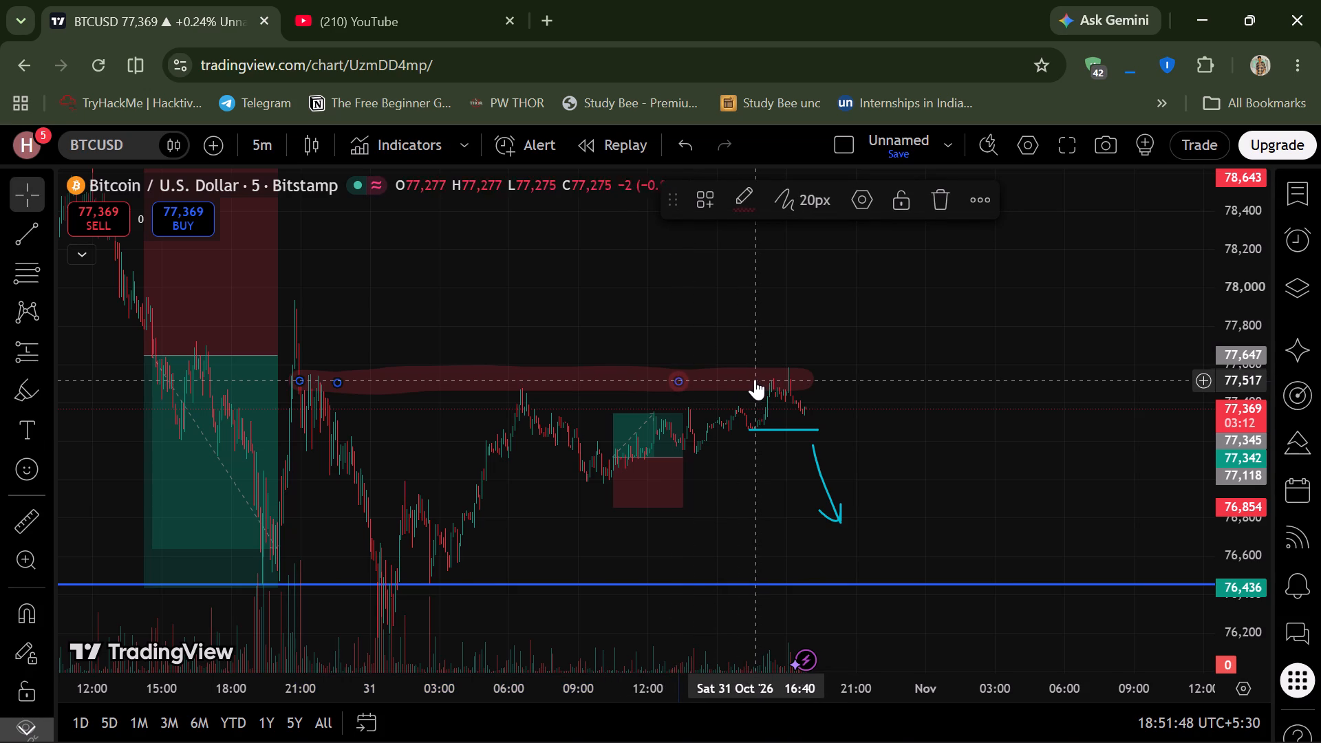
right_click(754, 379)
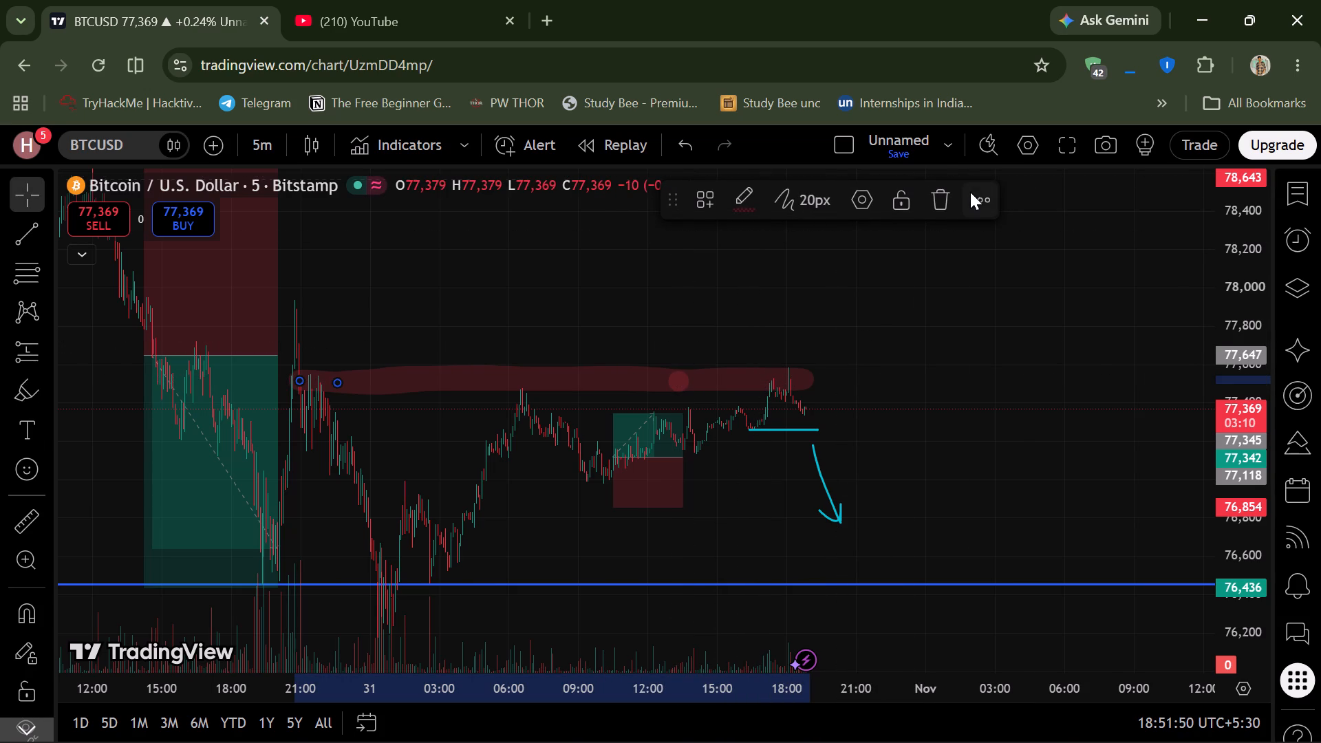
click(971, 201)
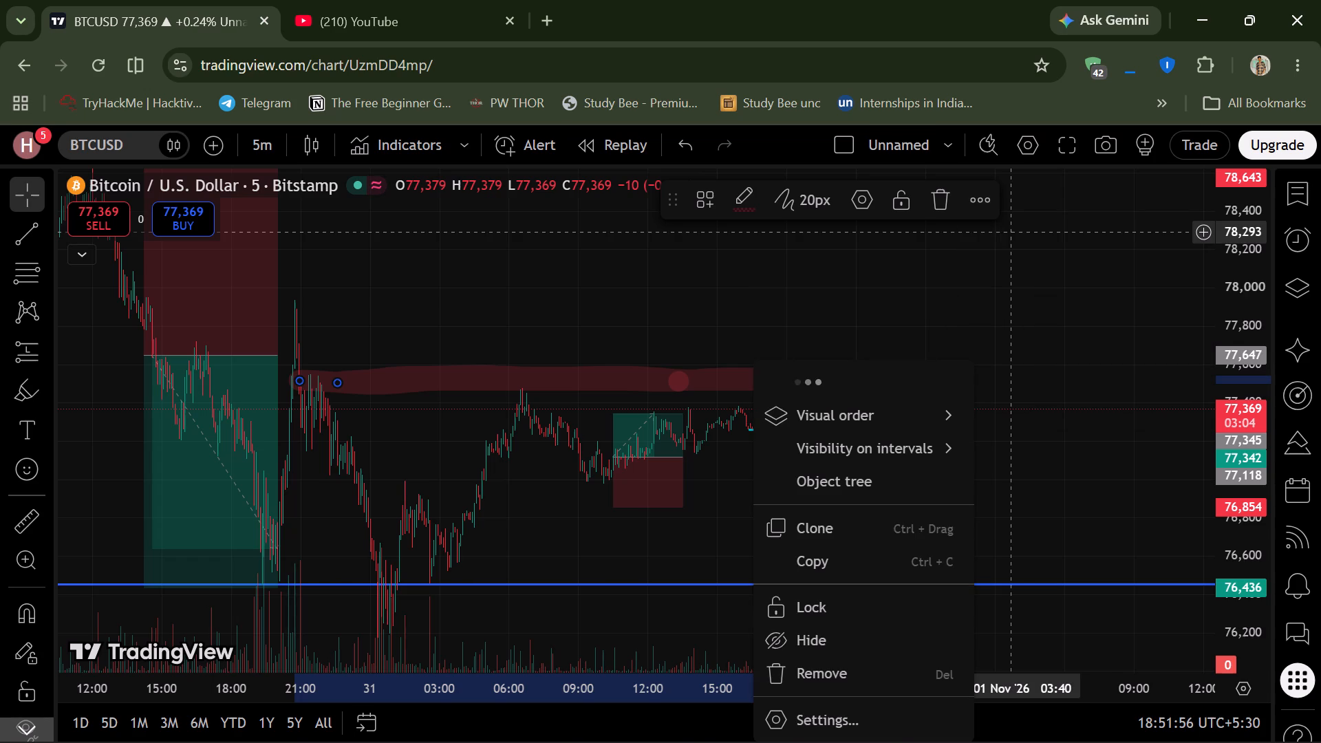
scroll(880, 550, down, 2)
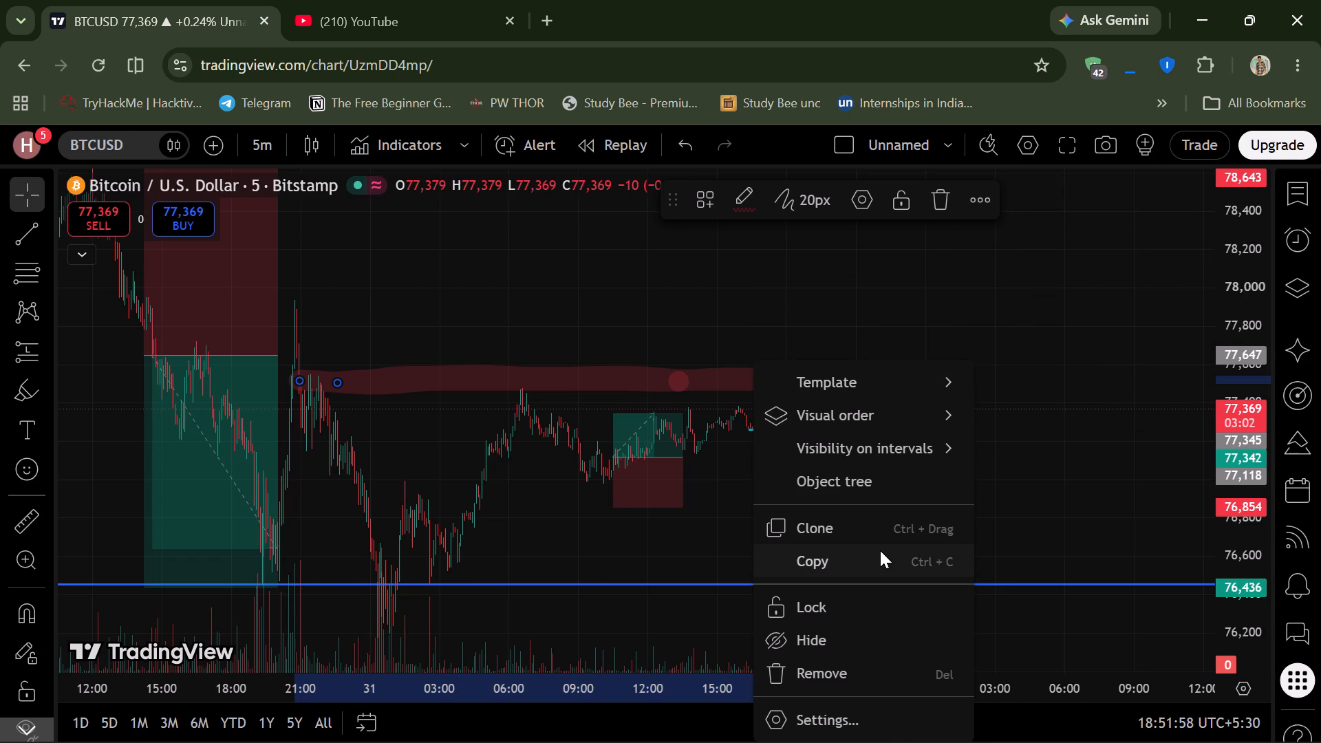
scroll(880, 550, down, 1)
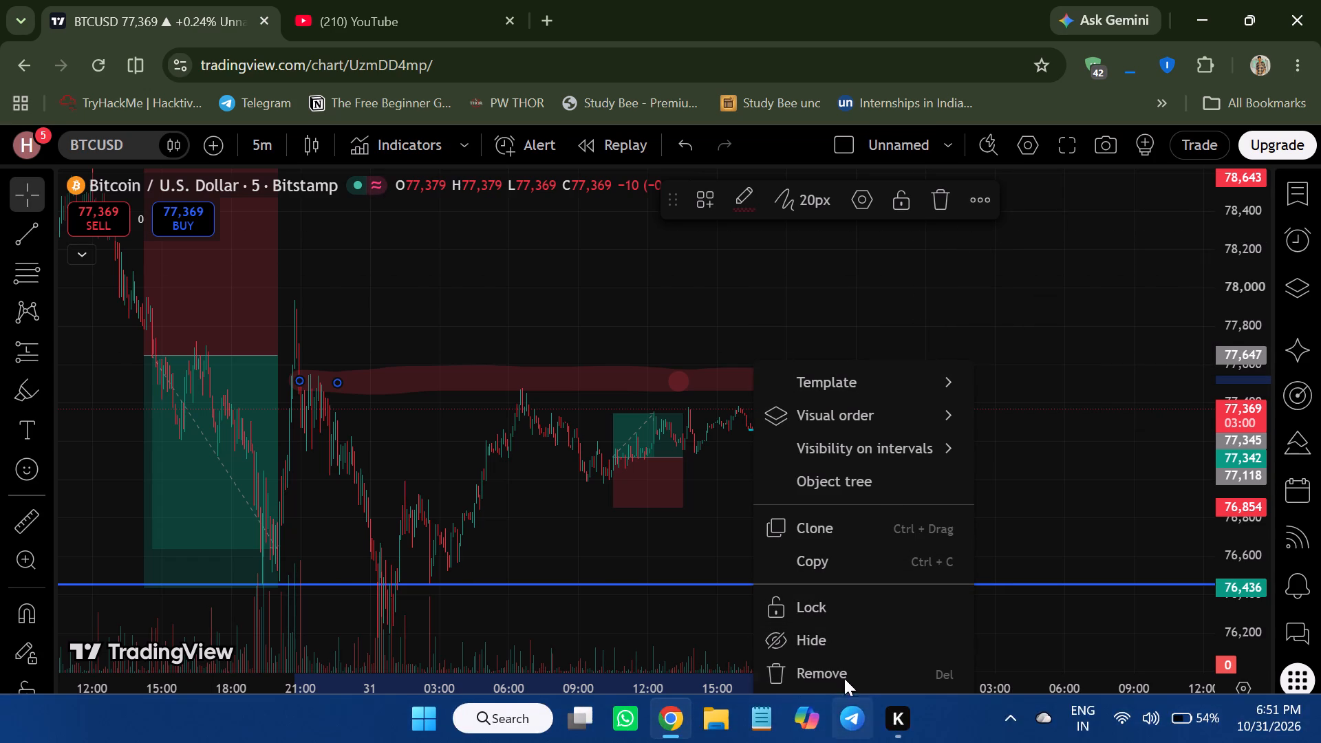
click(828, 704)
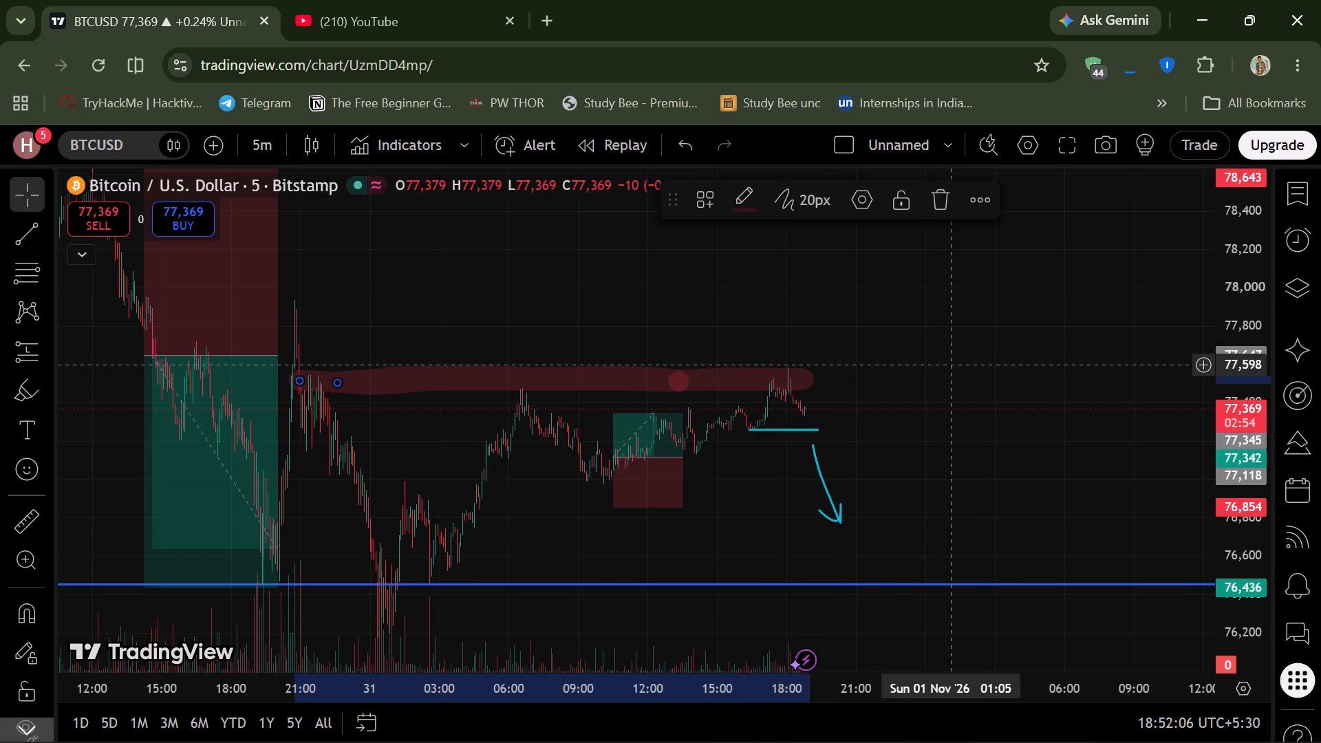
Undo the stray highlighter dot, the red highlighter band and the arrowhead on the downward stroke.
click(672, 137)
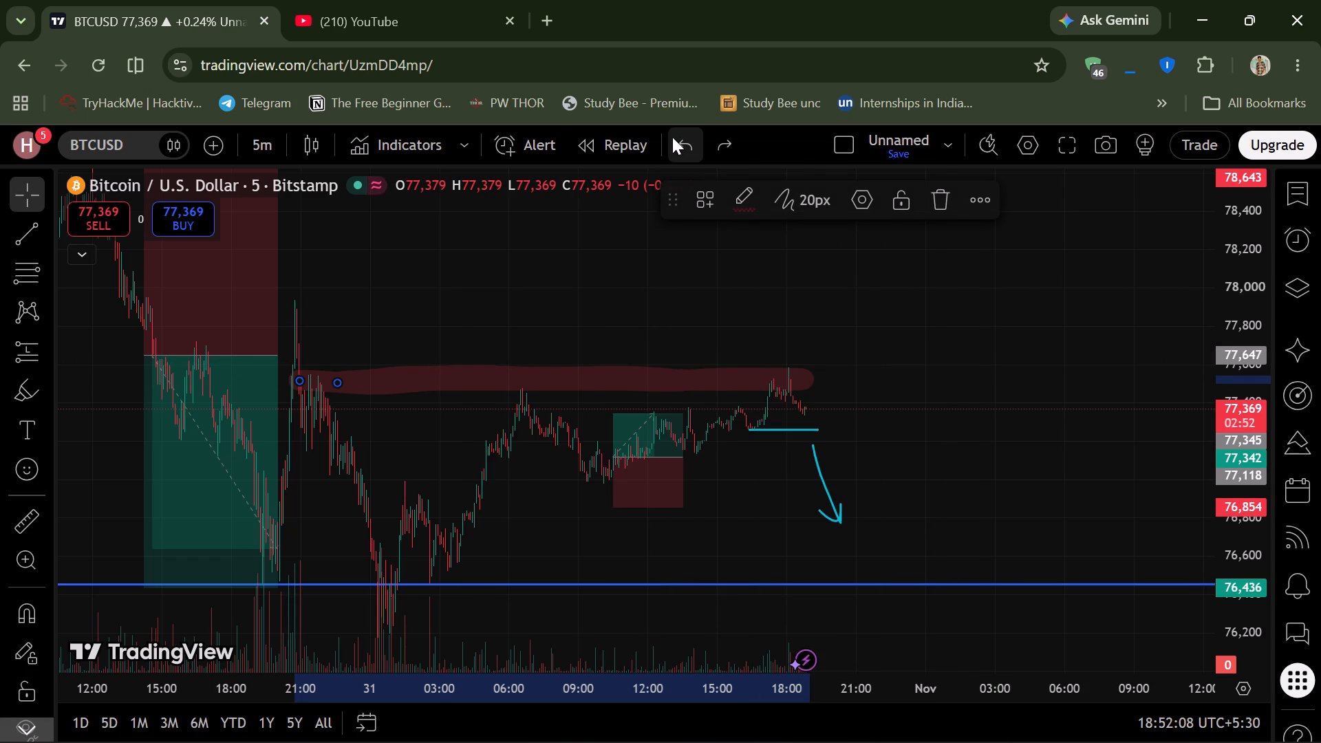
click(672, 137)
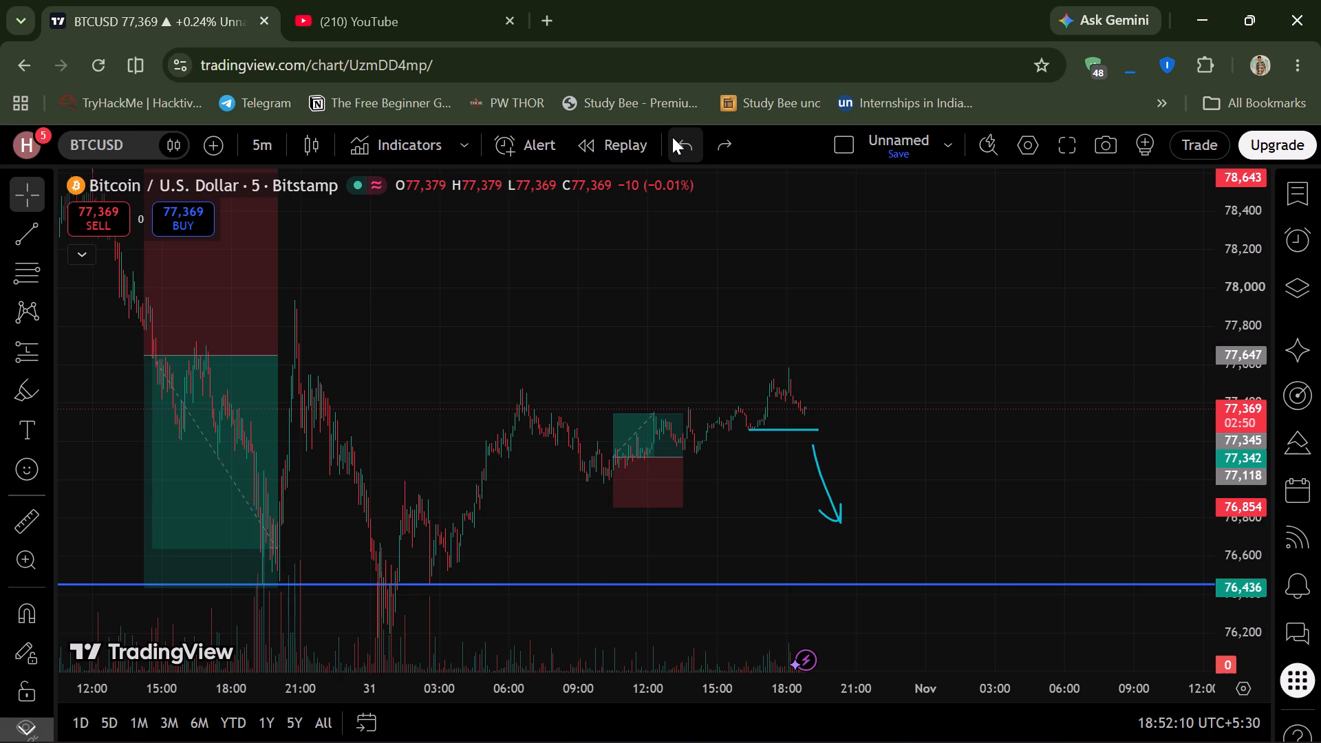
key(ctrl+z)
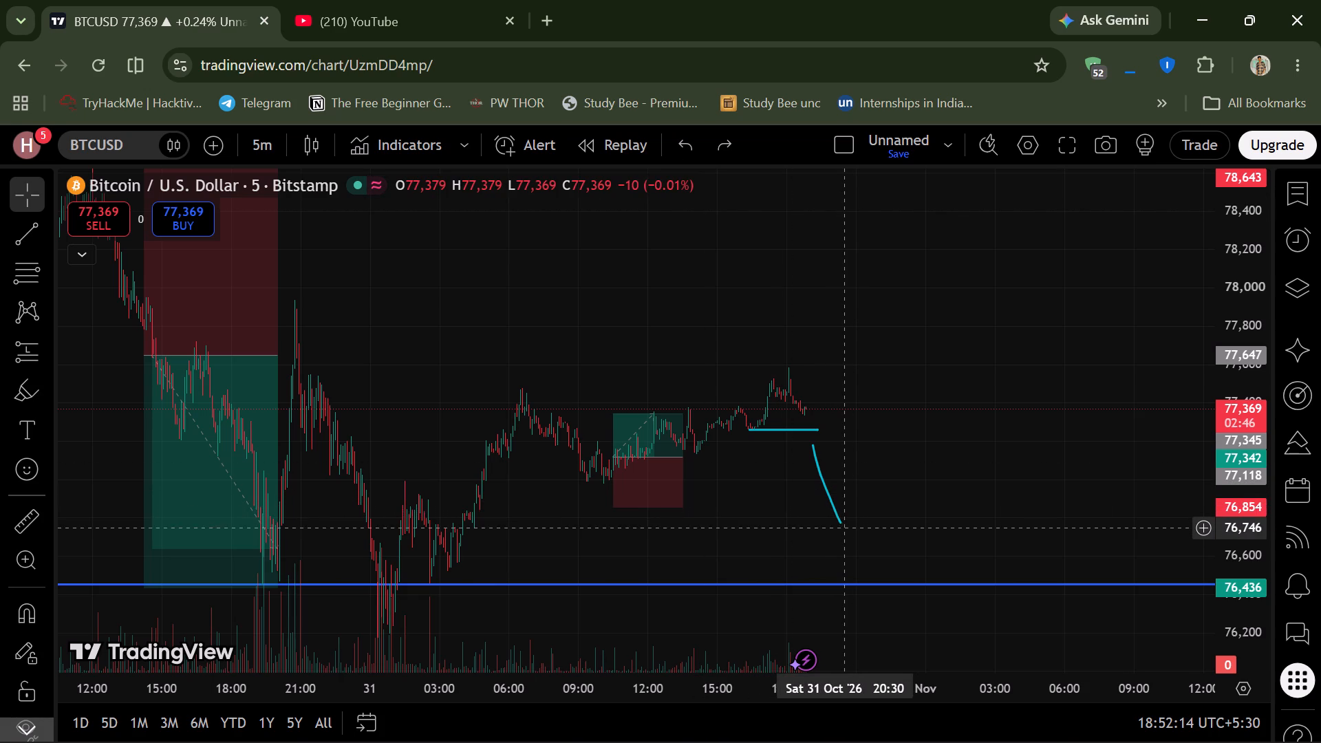
Brush a new arrowhead onto the lower end of the downward stroke.
drag(843, 528, 850, 515)
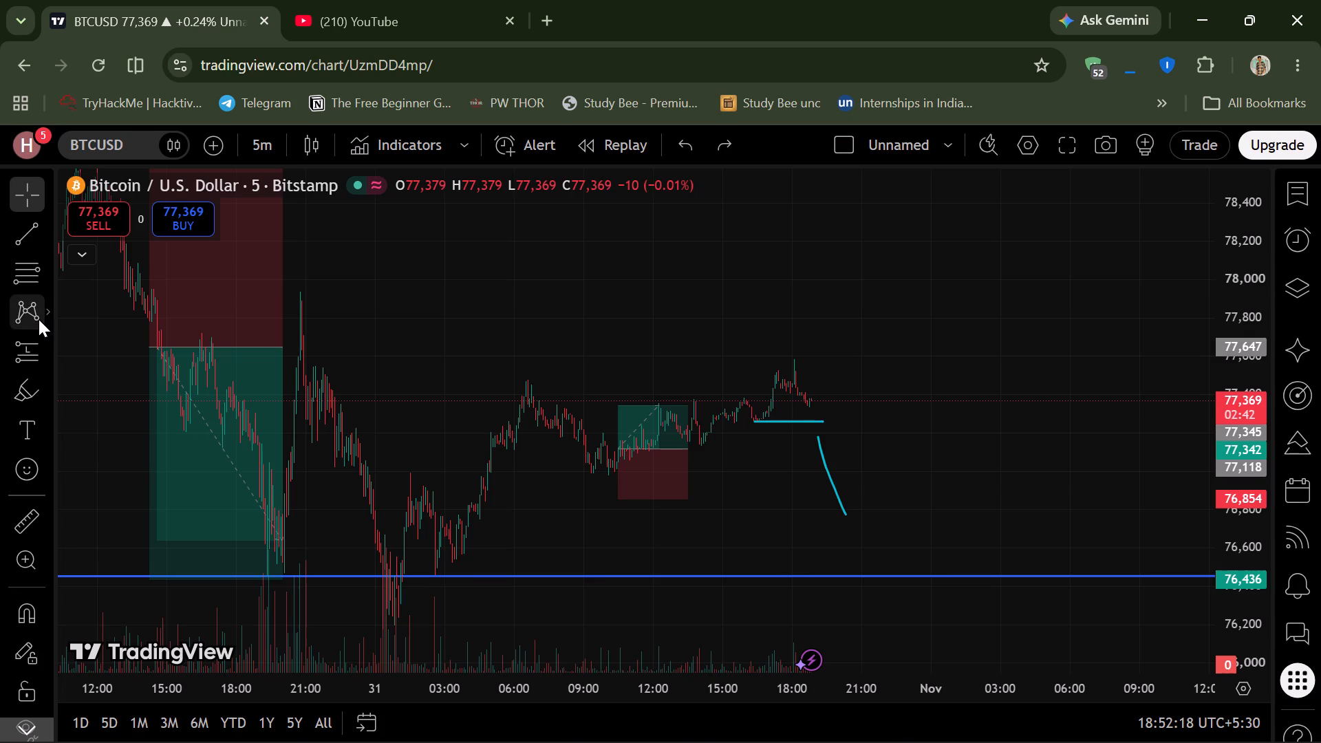
click(43, 386)
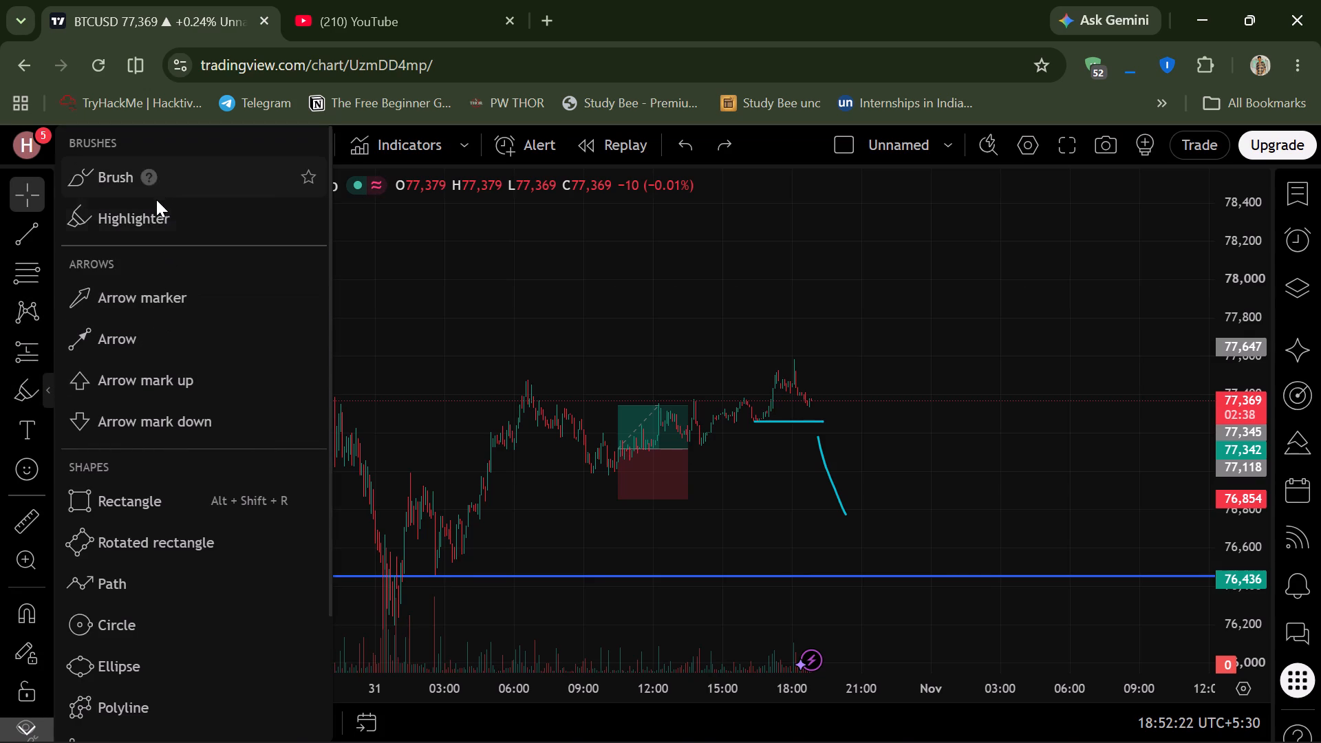
click(149, 191)
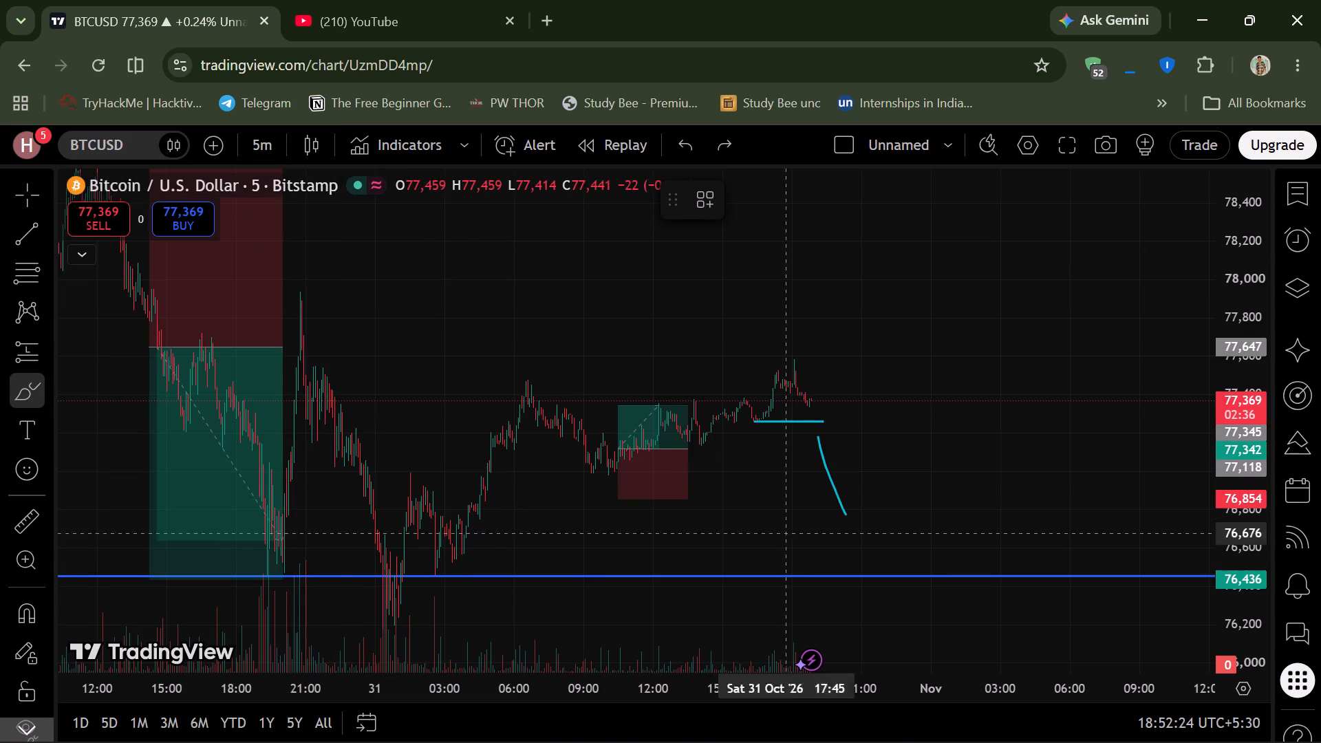
drag(847, 516, 833, 493)
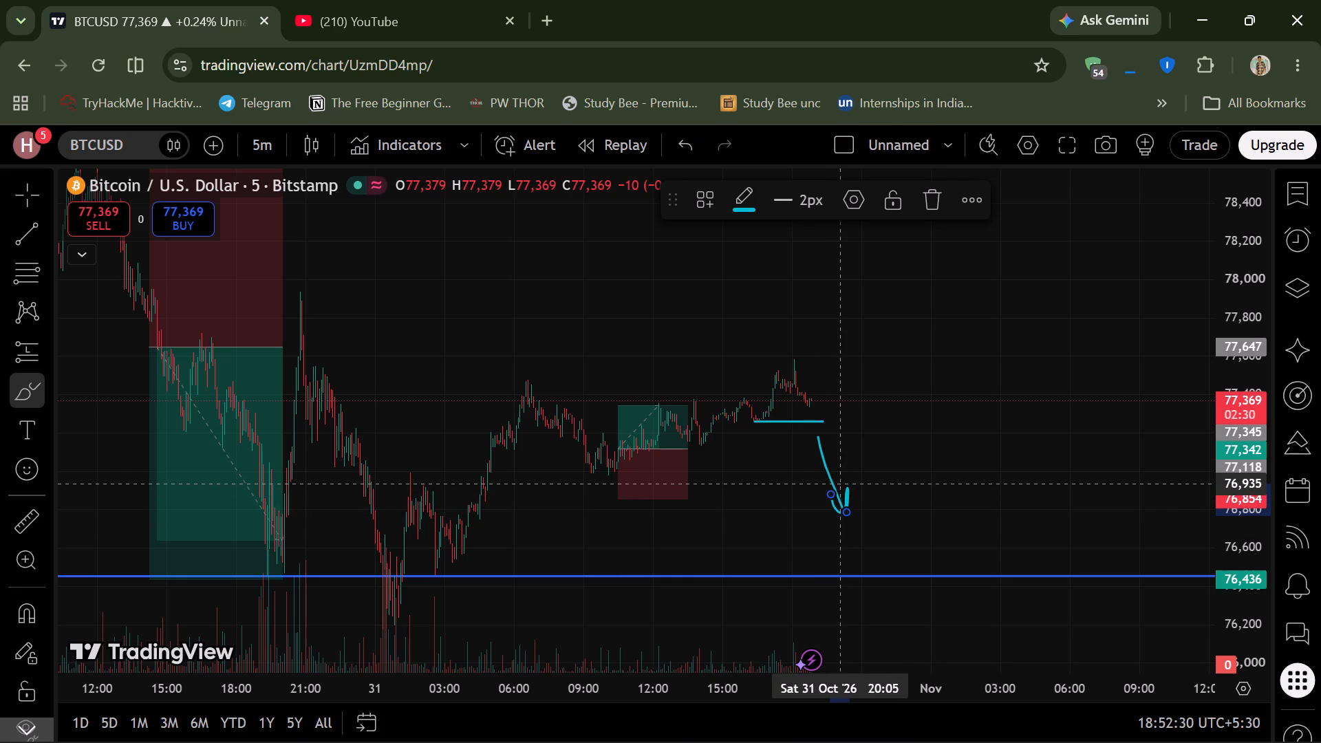
key(Escape)
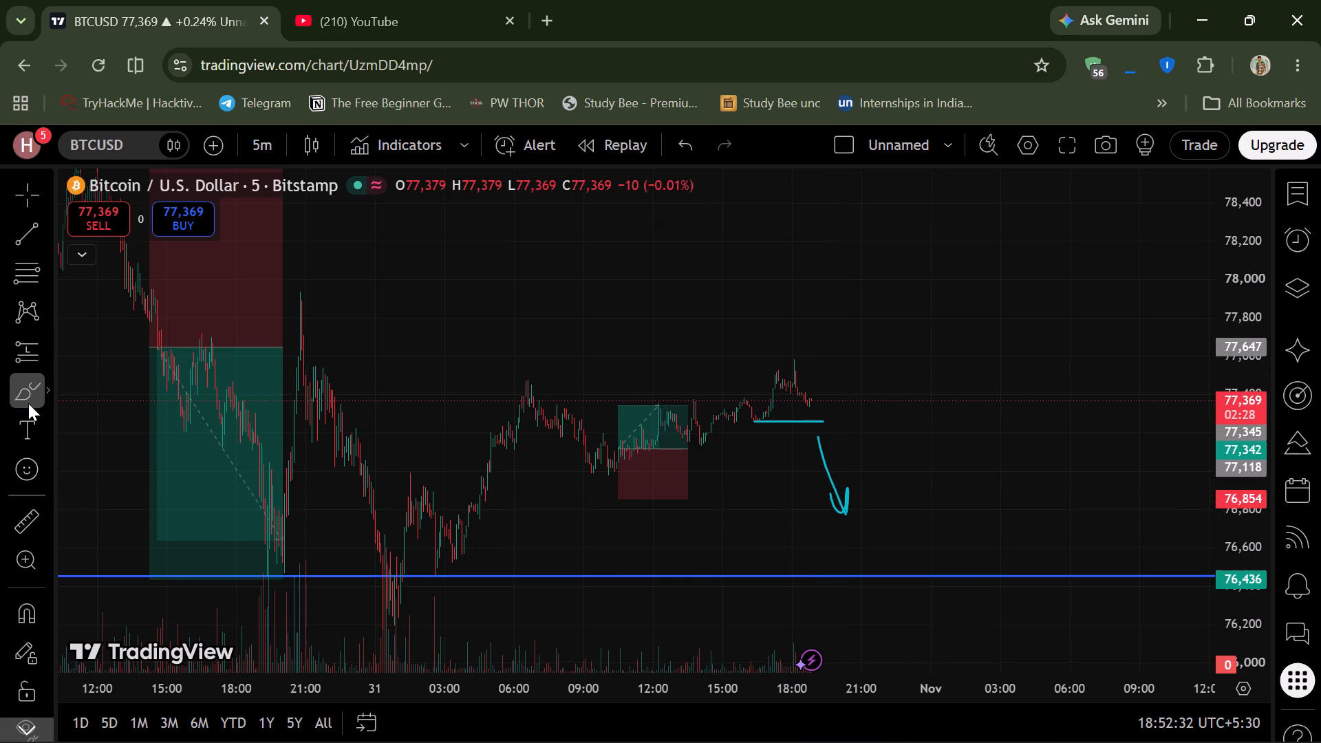
Highlight a horizontal band at about 77,500 from 30 October 20:40 to 31 October 20:00, using the default drawing template.
click(49, 394)
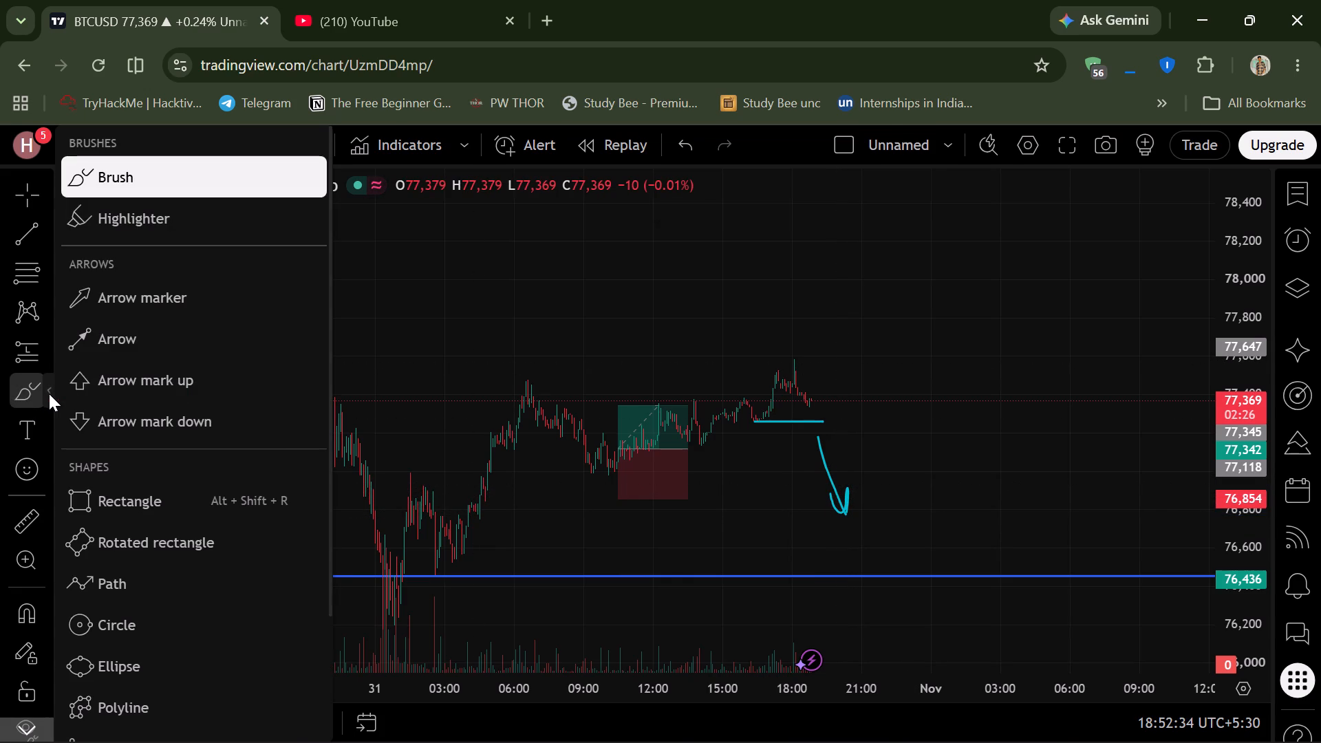
click(153, 214)
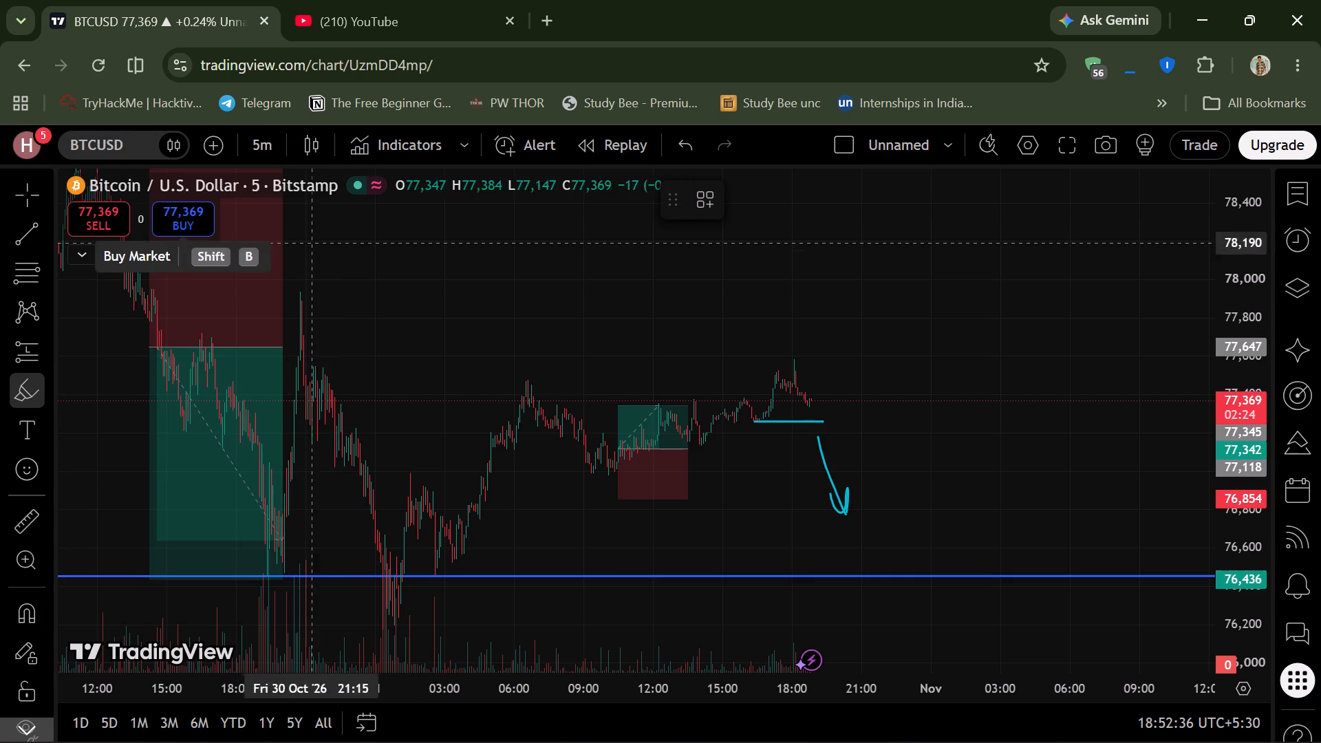
click(703, 205)
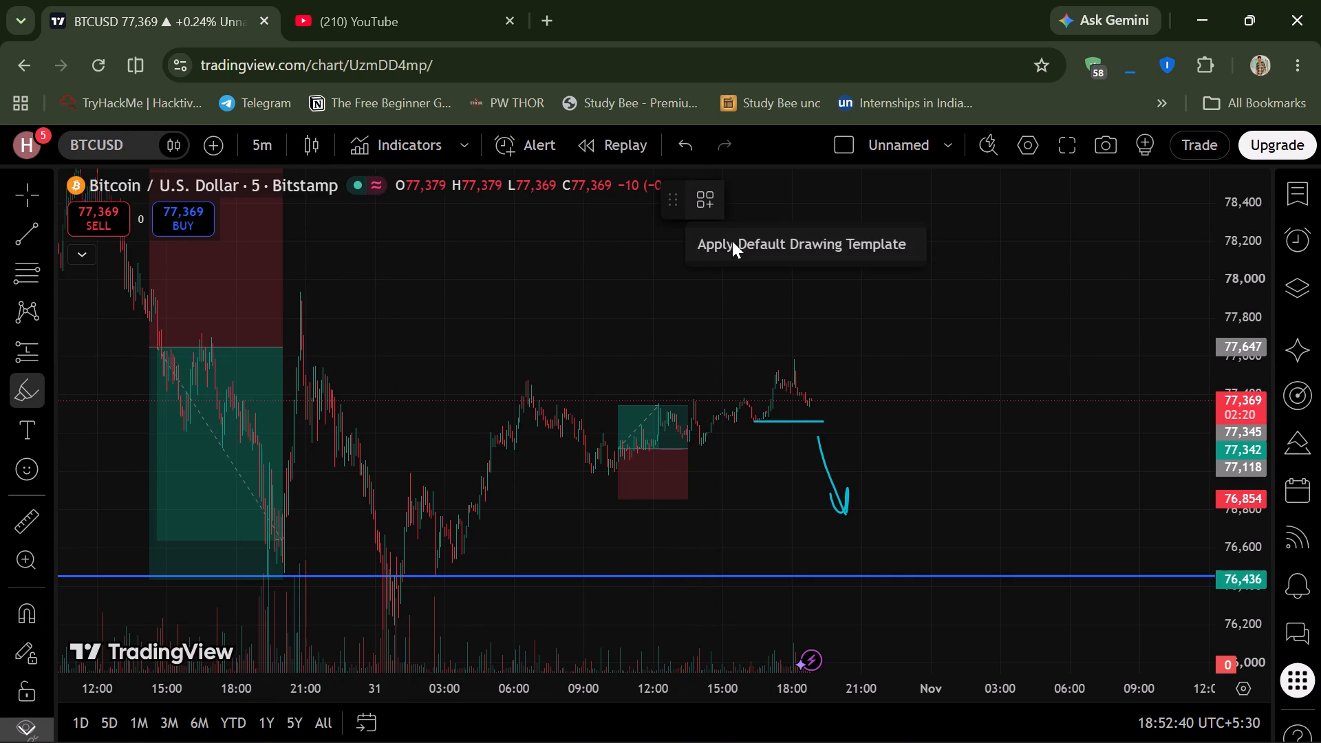
click(732, 241)
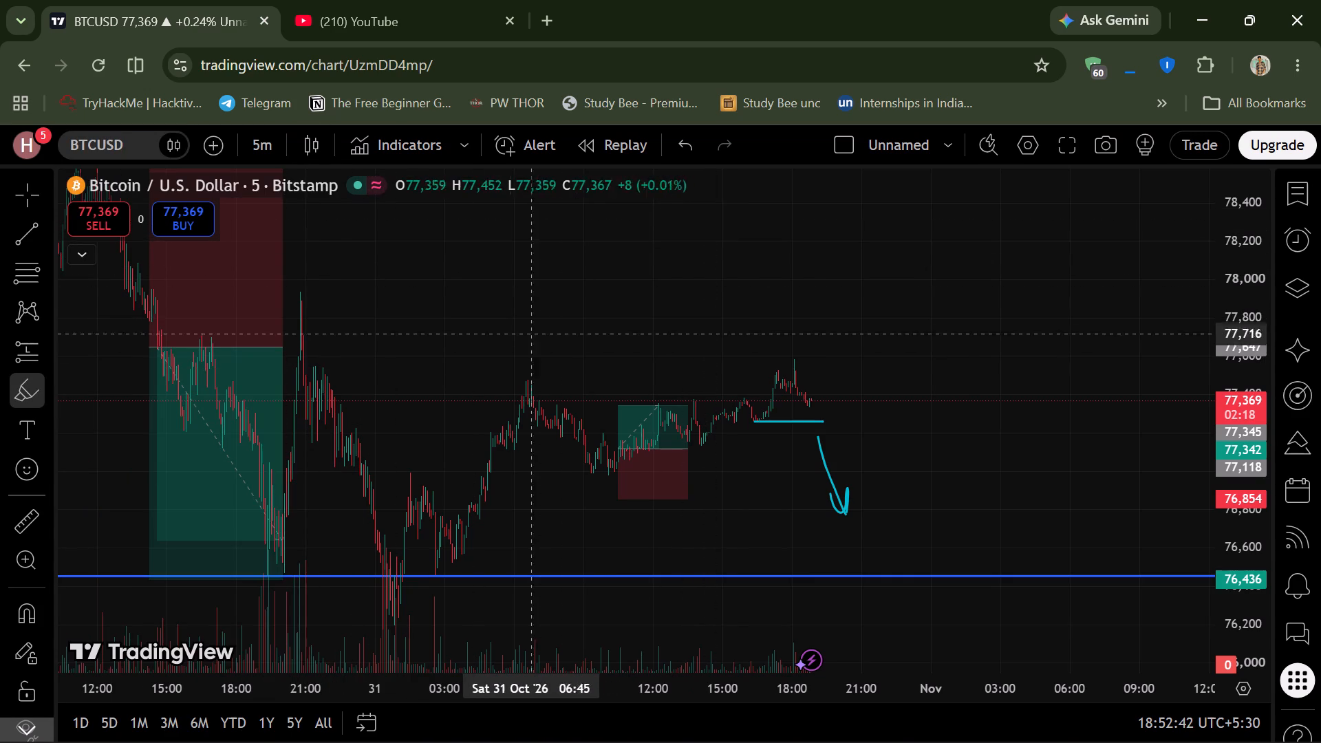
drag(298, 368, 364, 378)
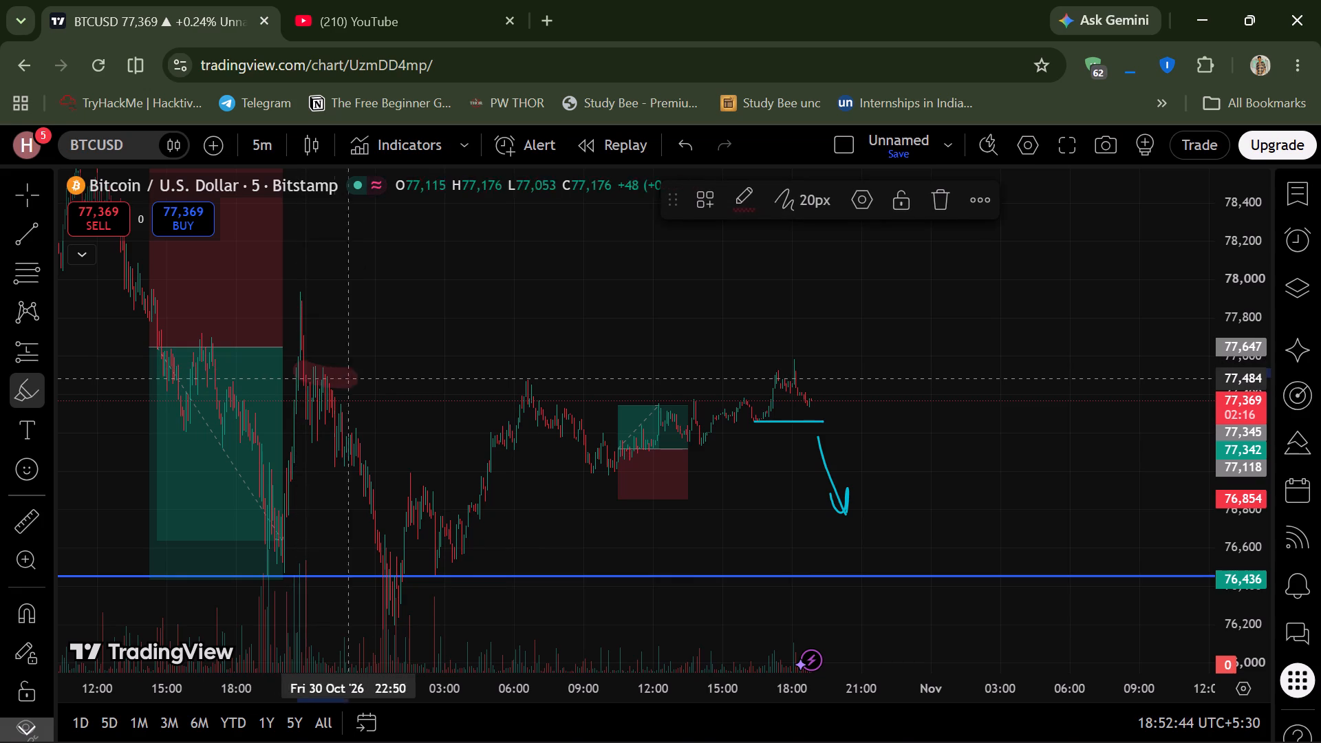
drag(364, 378, 774, 374)
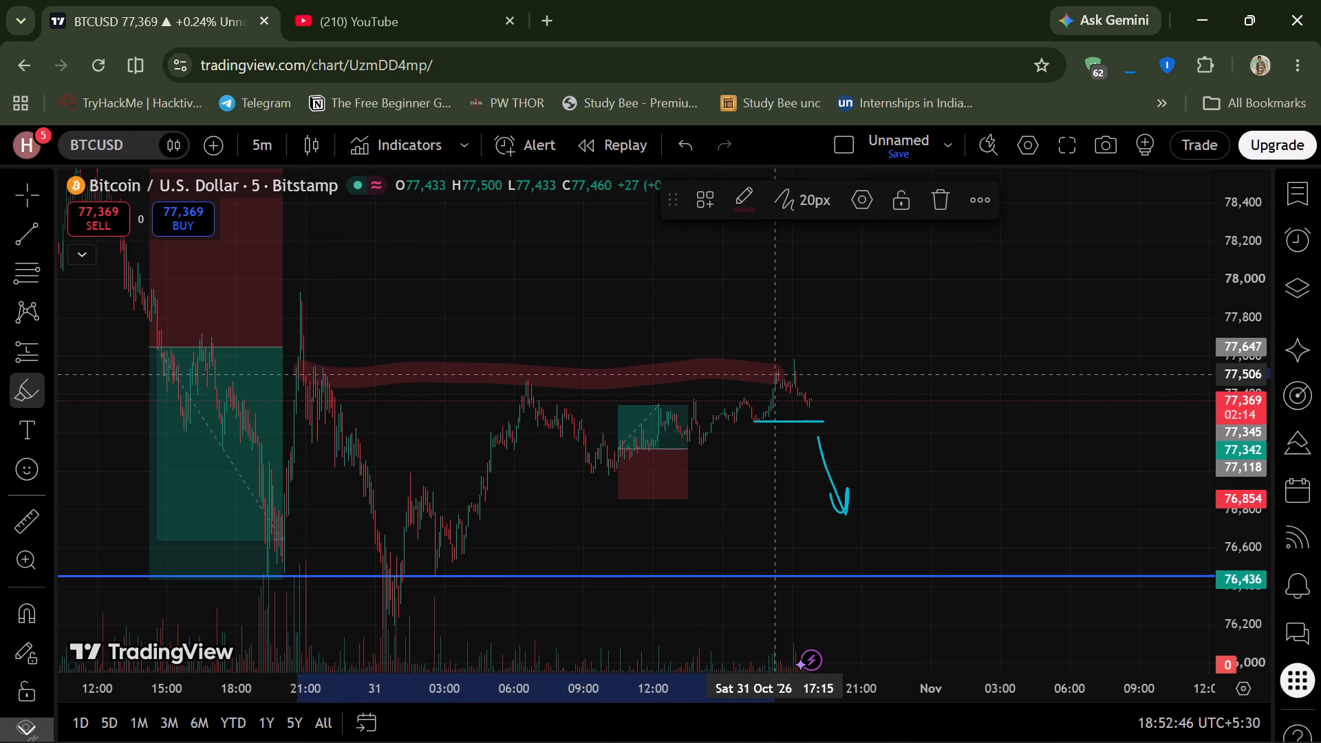
drag(774, 374, 579, 377)
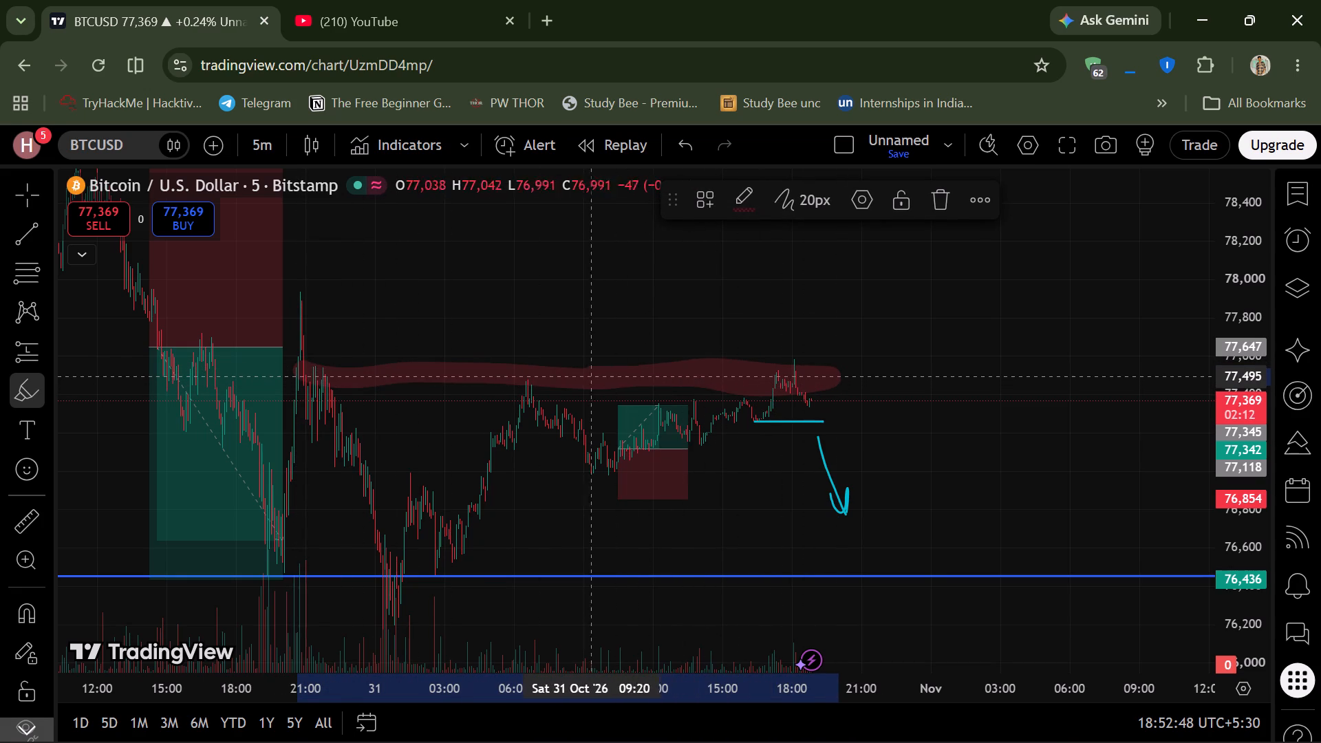
drag(579, 377, 328, 383)
click(328, 383)
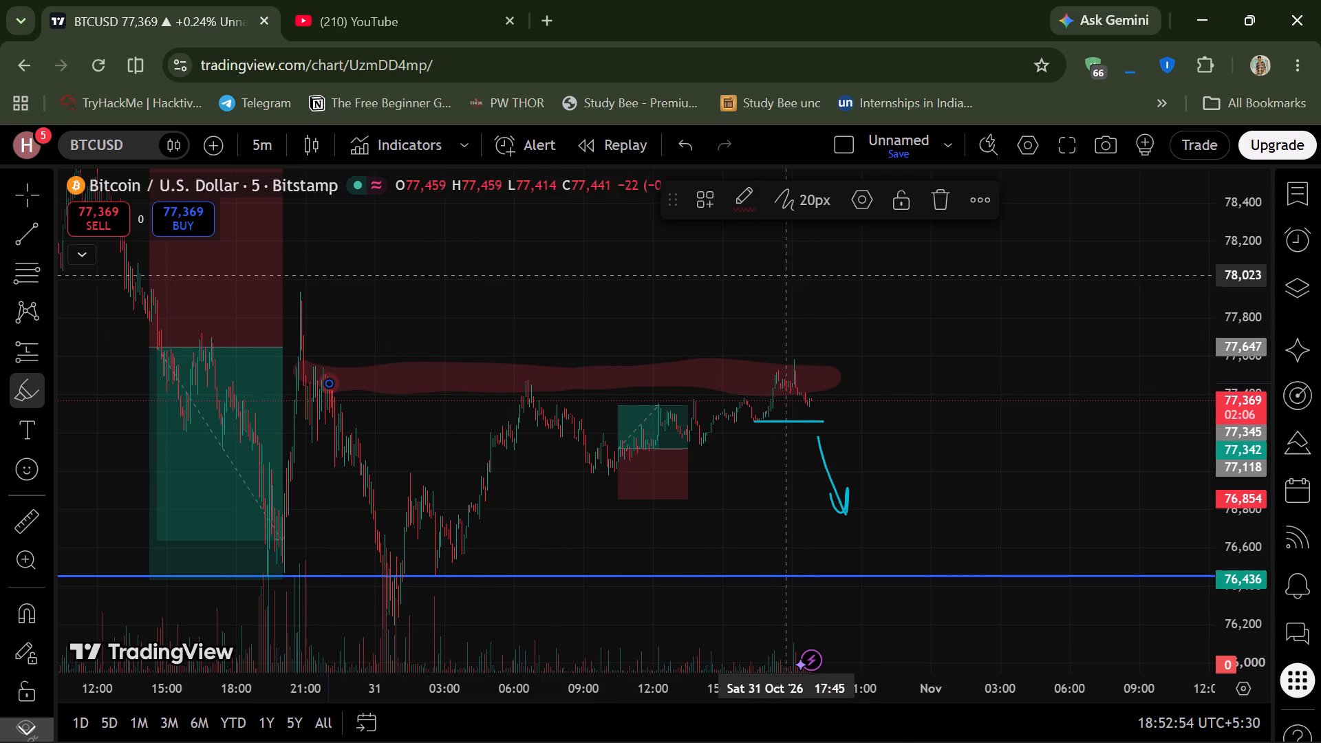
key(Escape)
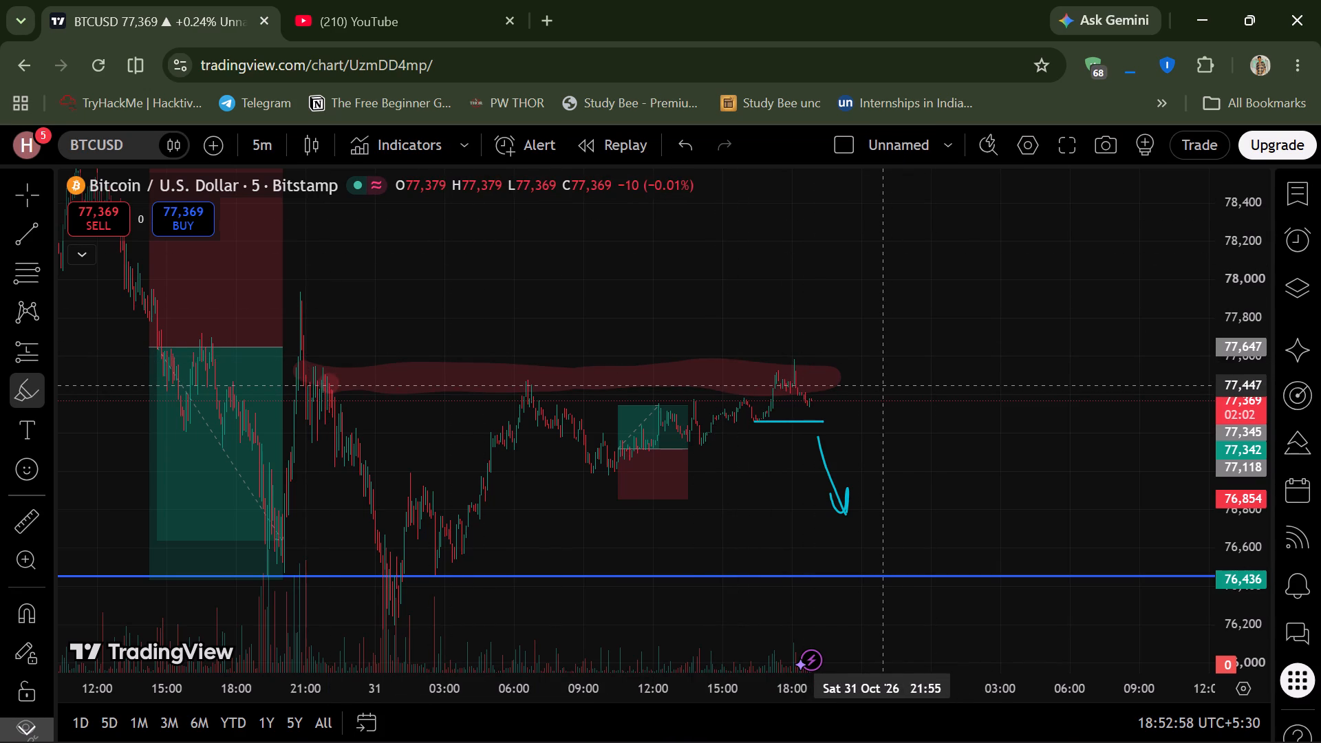
Switch the chart to the 15-minute interval and examine recent price action around the highlighted band.
scroll(881, 385, down, 1)
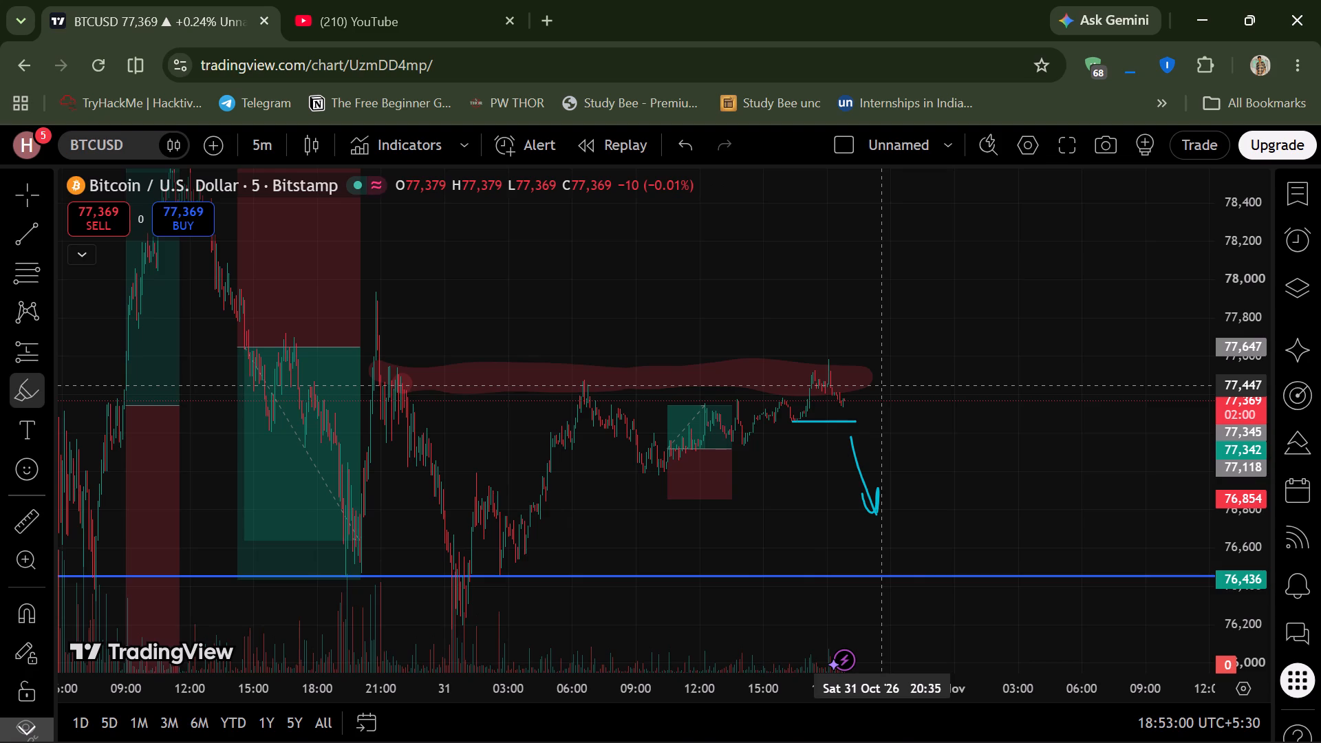
scroll(881, 385, down, 1)
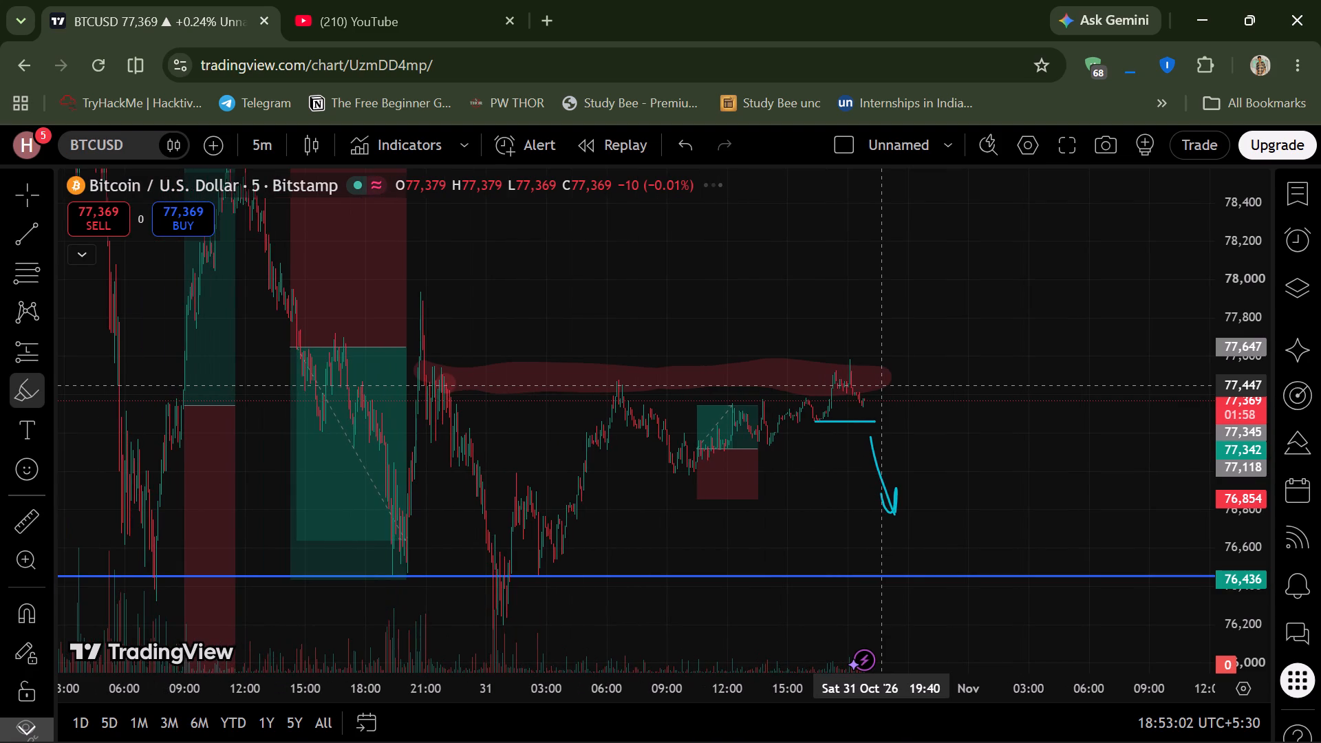
scroll(881, 385, down, 1)
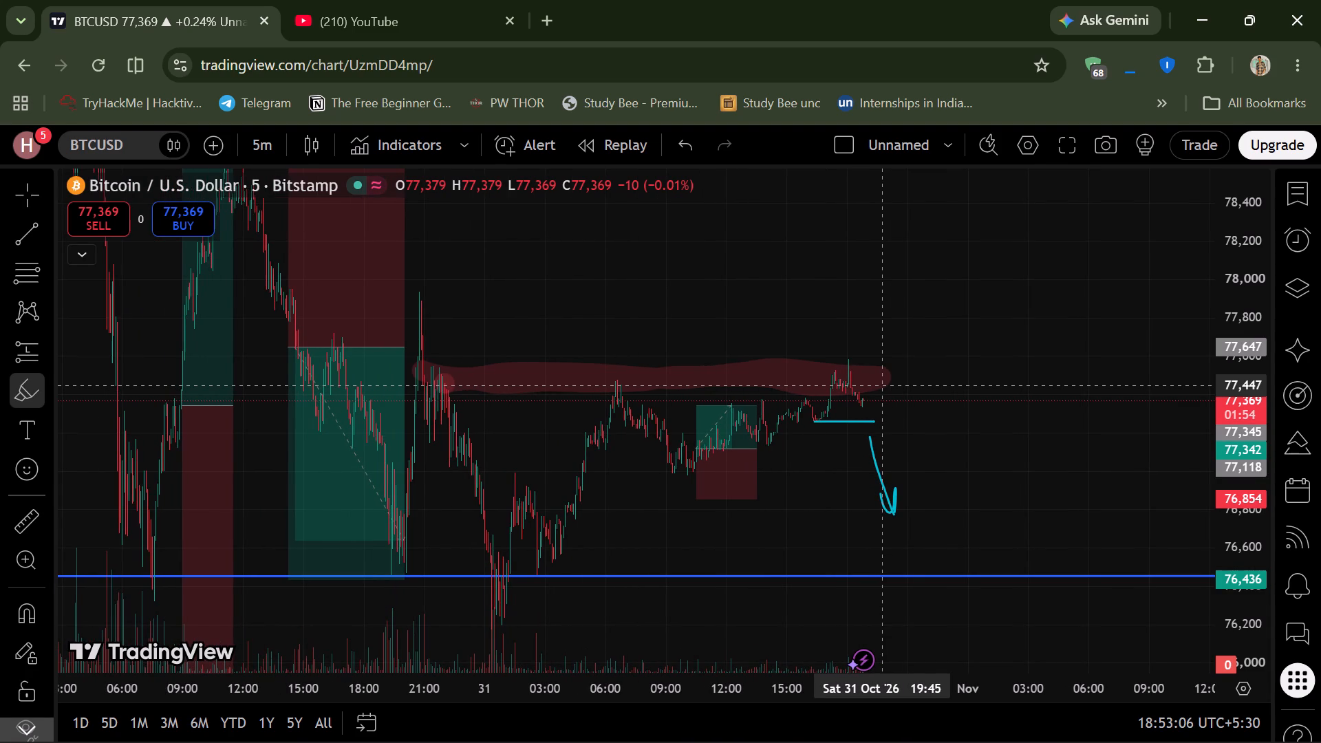
click(271, 142)
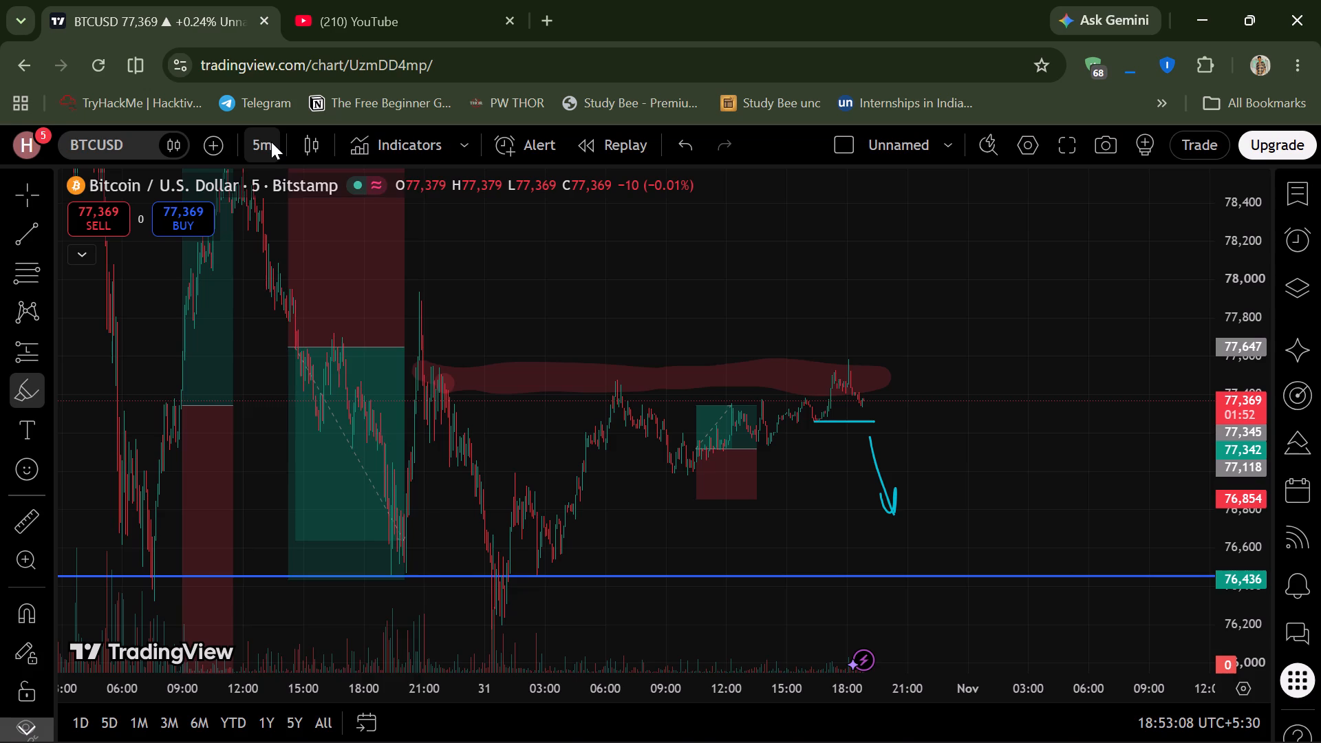
scroll(296, 584, down, 2)
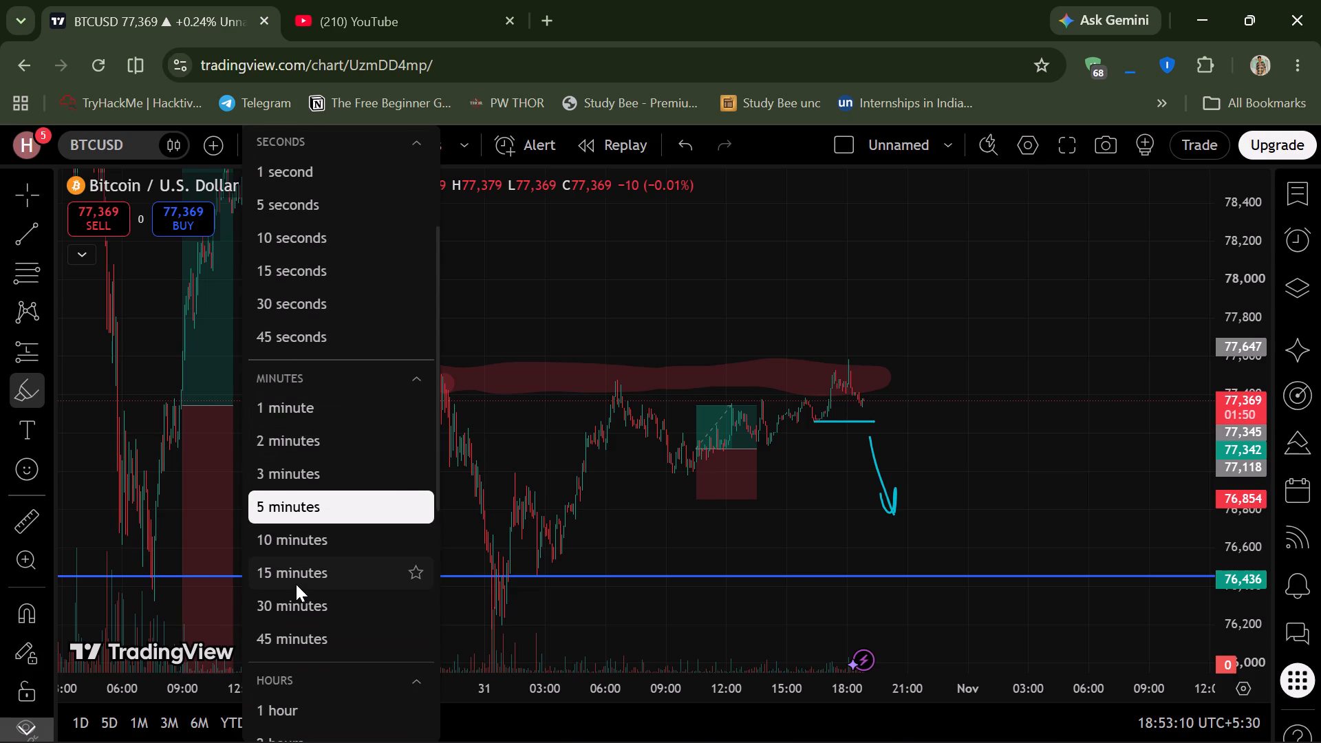
click(302, 571)
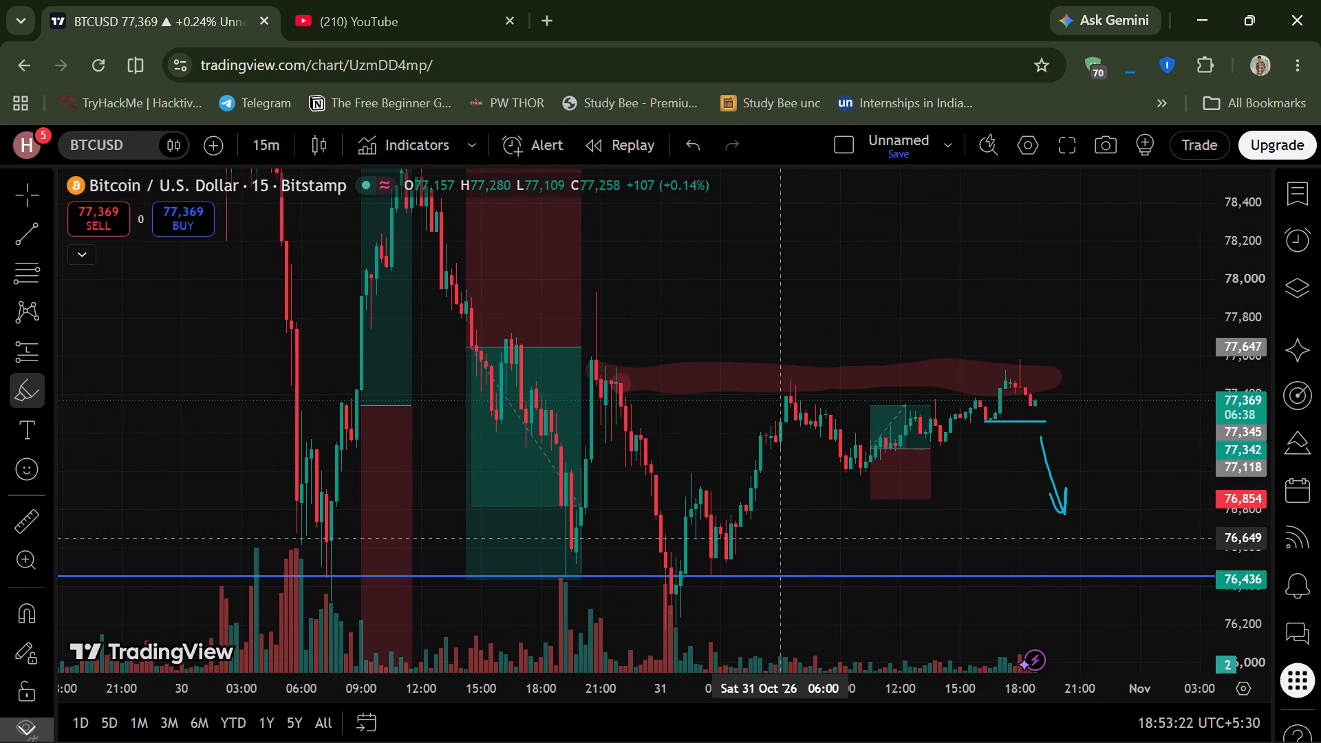
scroll(781, 538, left, 3)
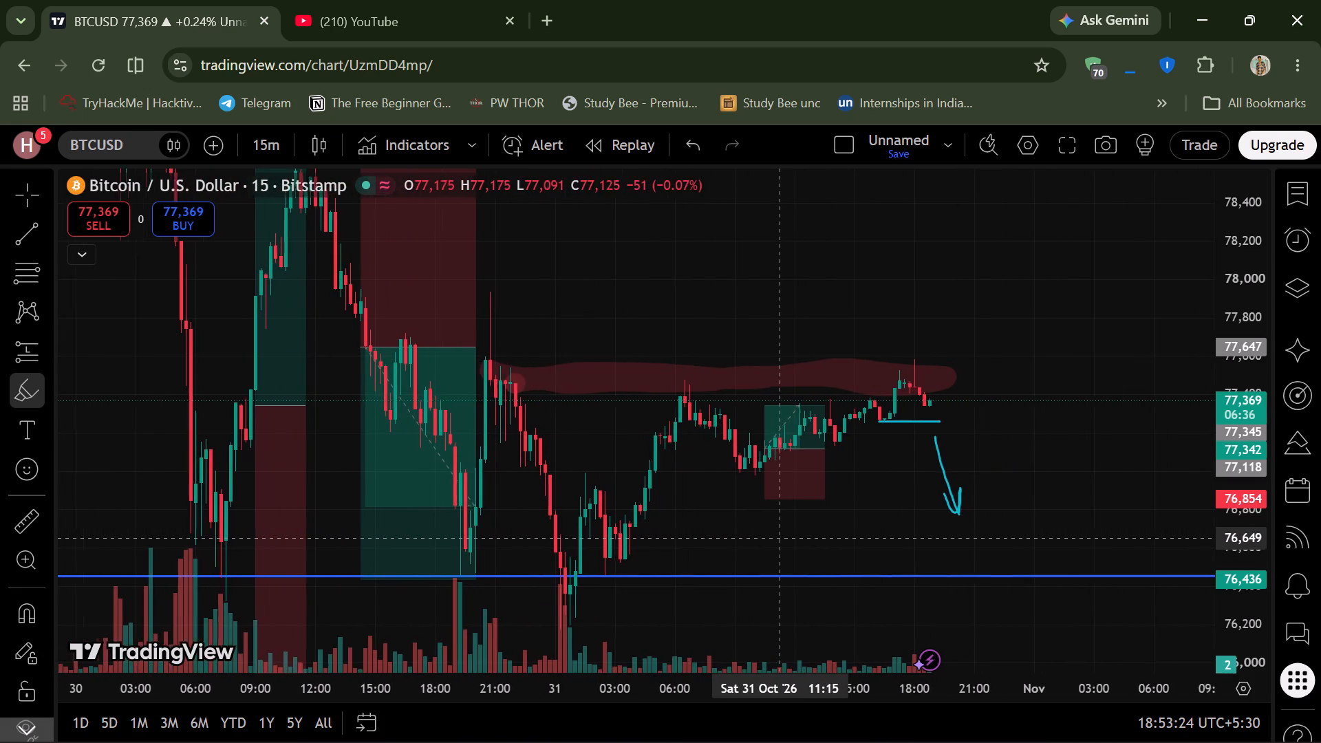
scroll(781, 538, left, 2)
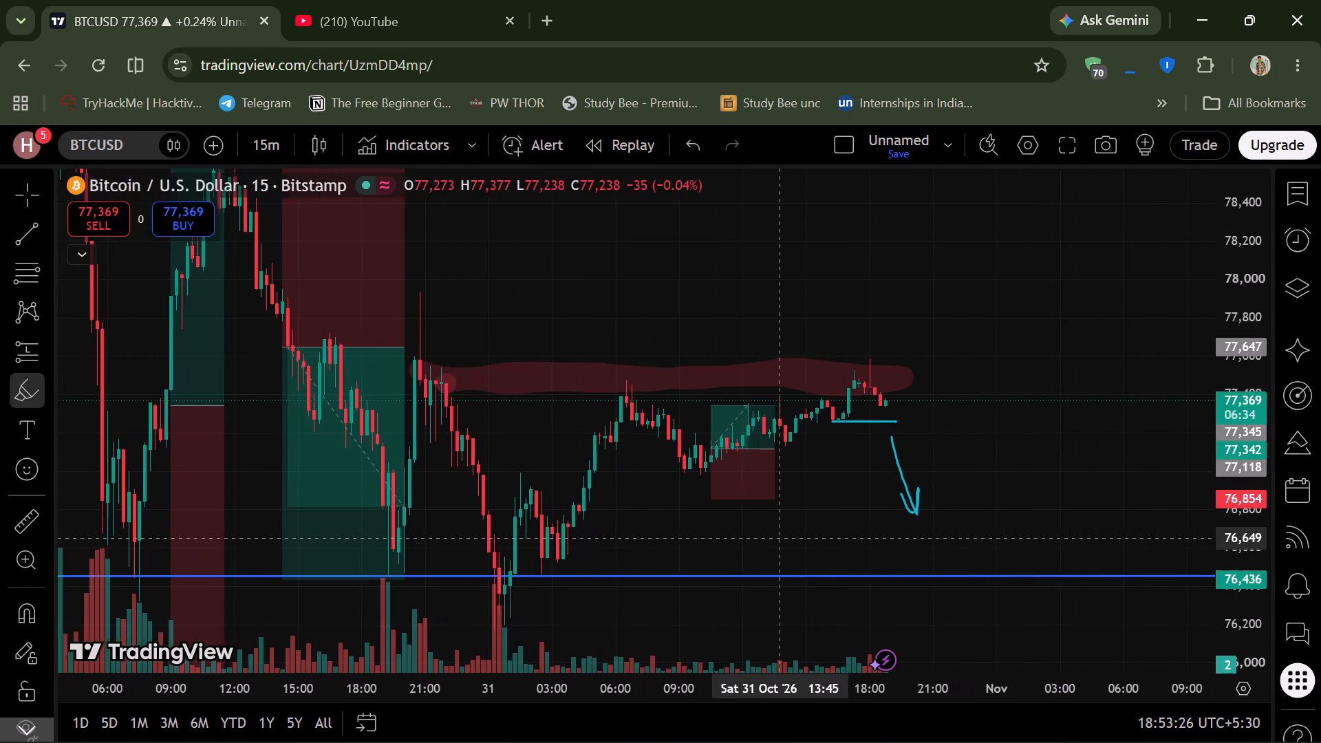
scroll(781, 538, left, 1)
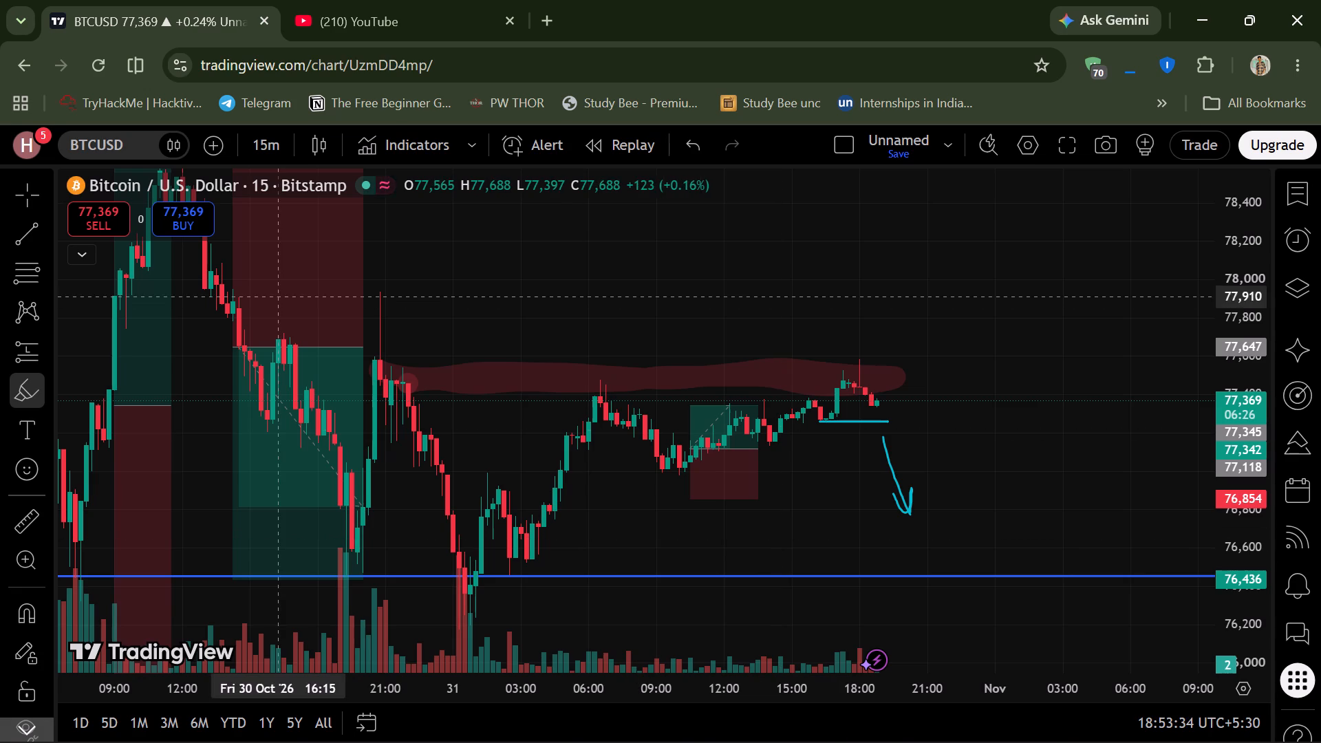
Switch the chart to the 1-hour interval.
click(266, 138)
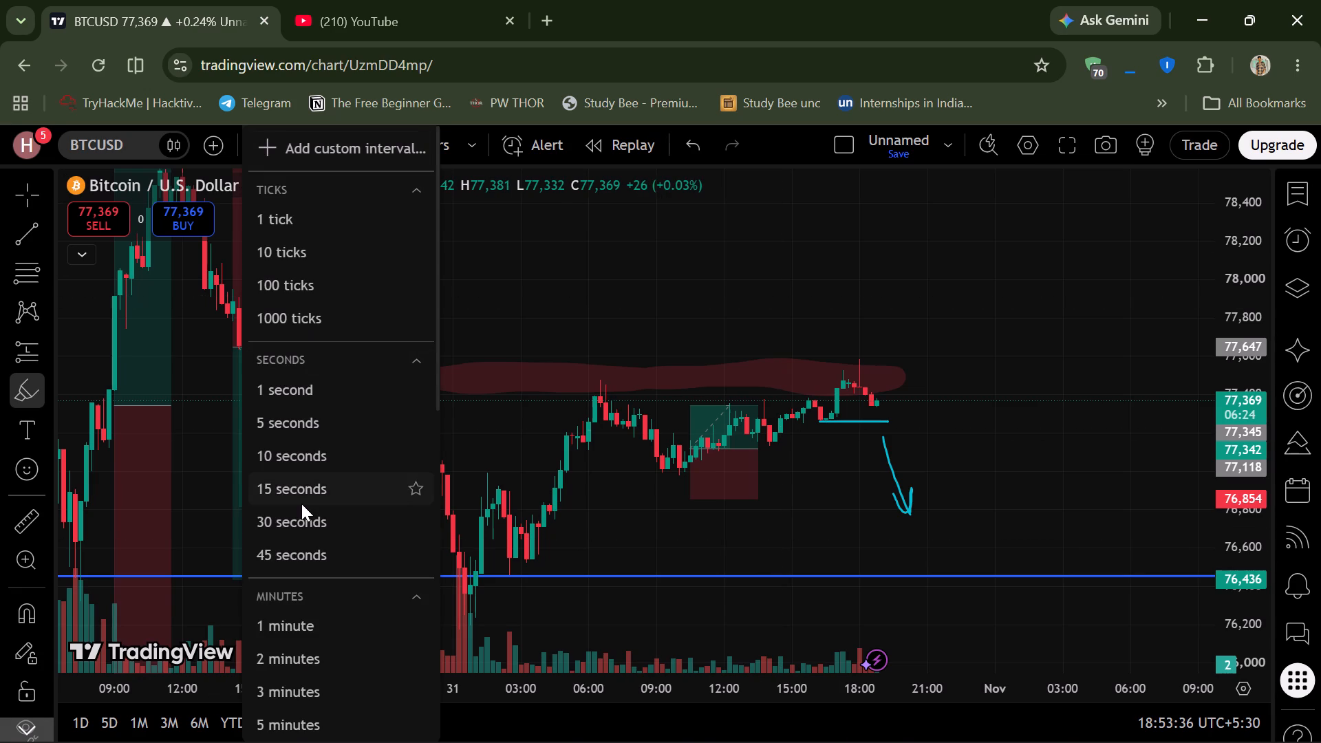
scroll(301, 504, down, 3)
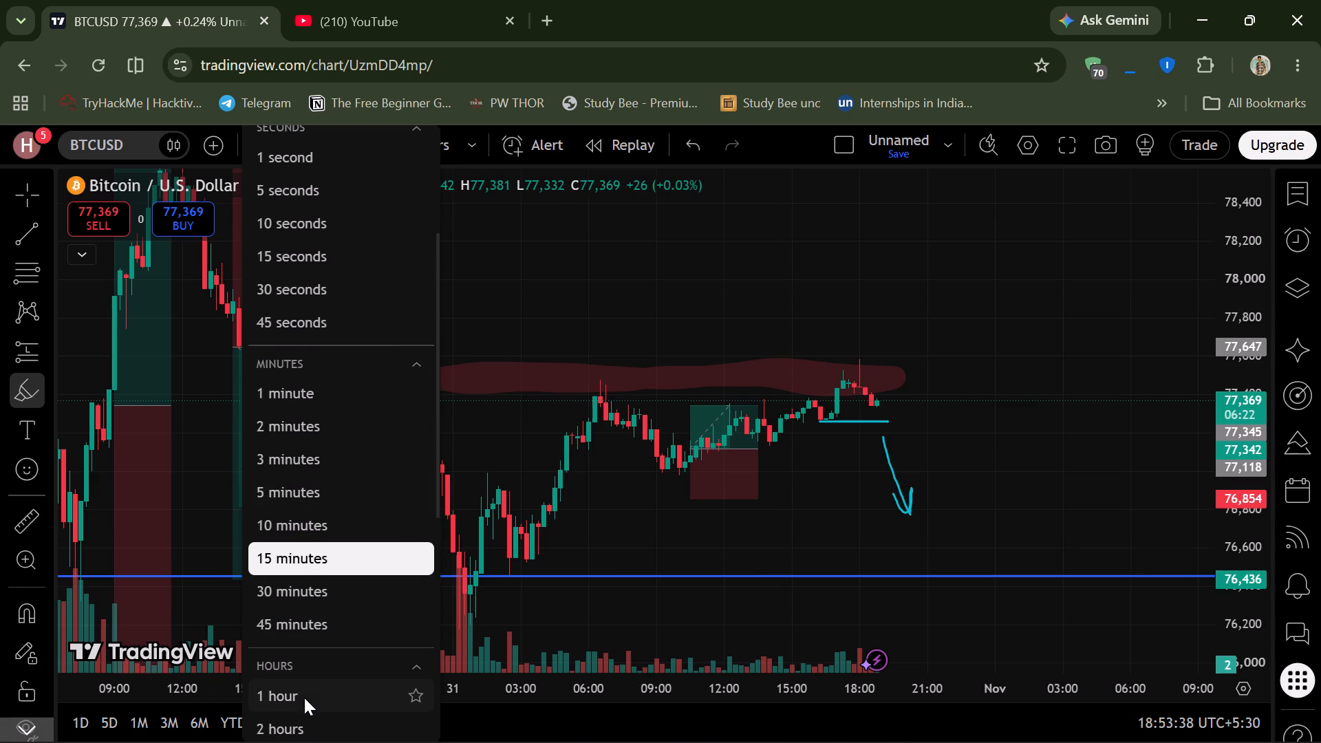
click(304, 698)
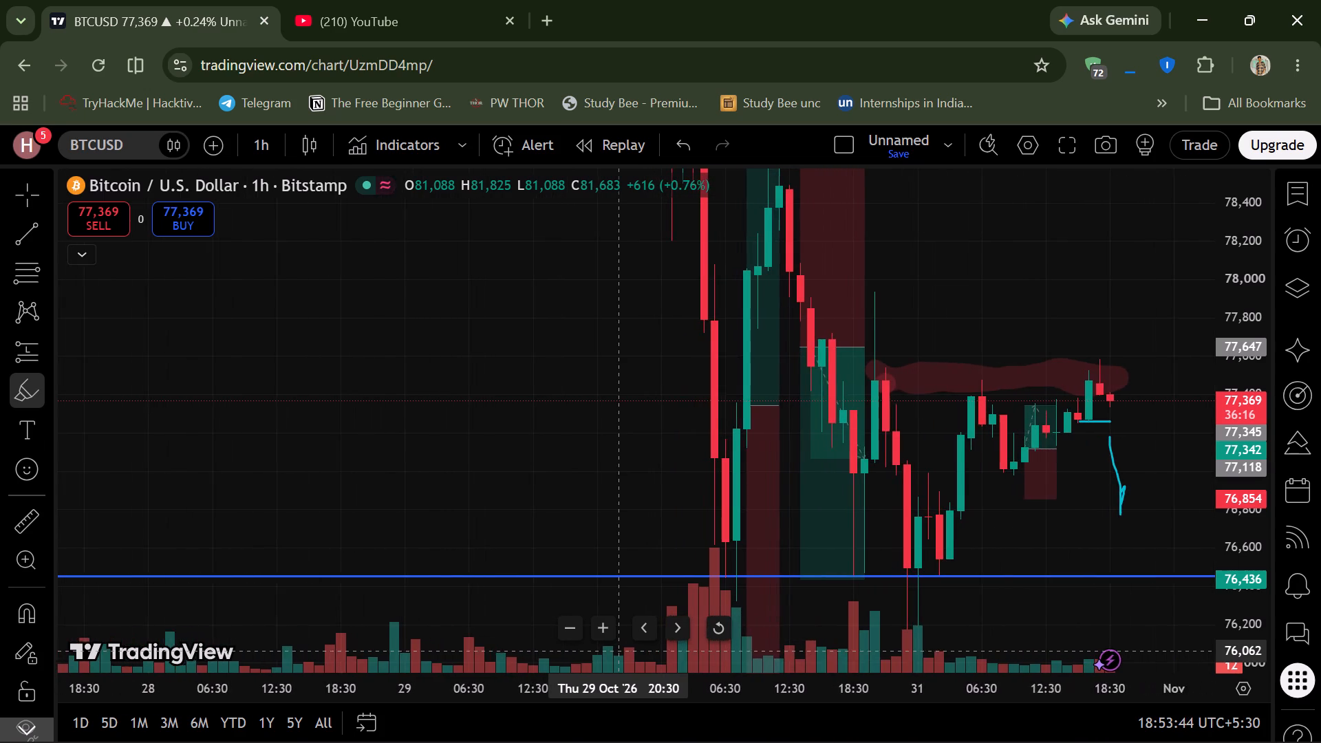
Draw a rectangle zone from about 77,118 down to 76,859, spanning 31 October 03:30 to 1 November 01:30.
scroll(619, 651, left, 4)
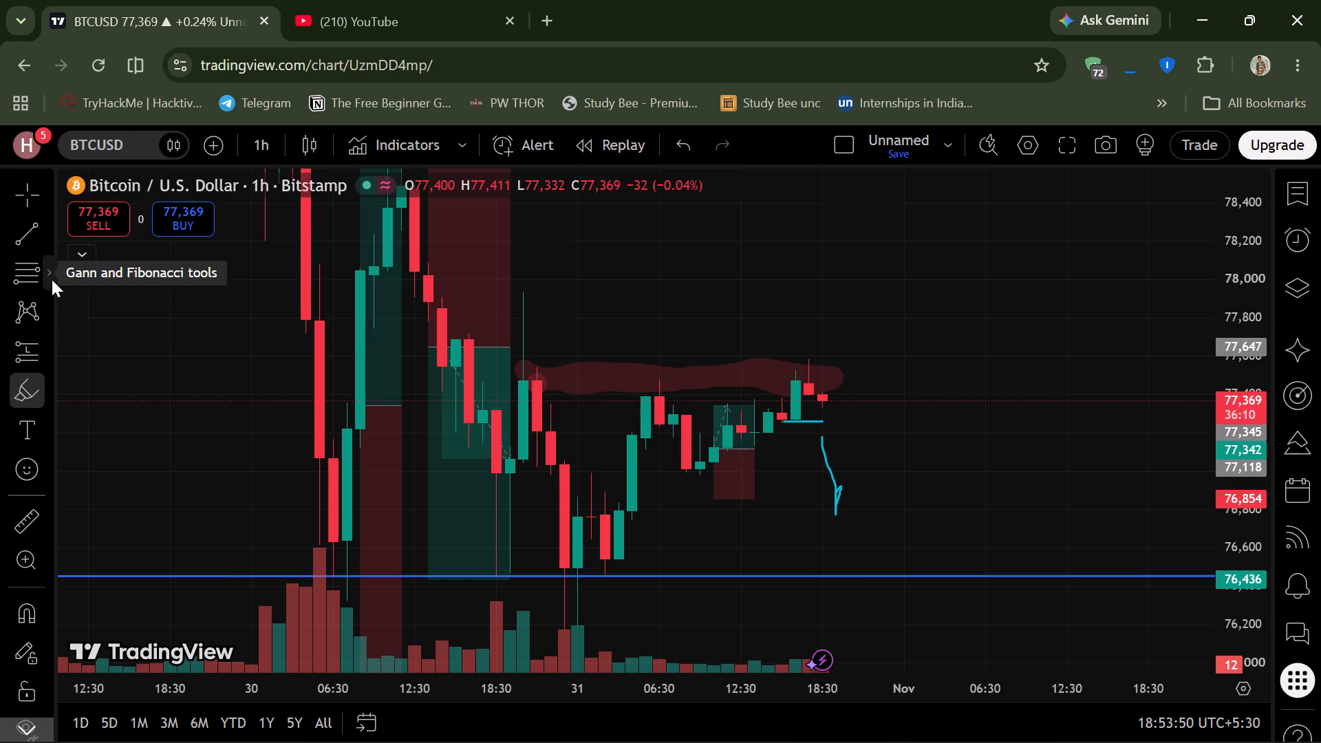
click(45, 235)
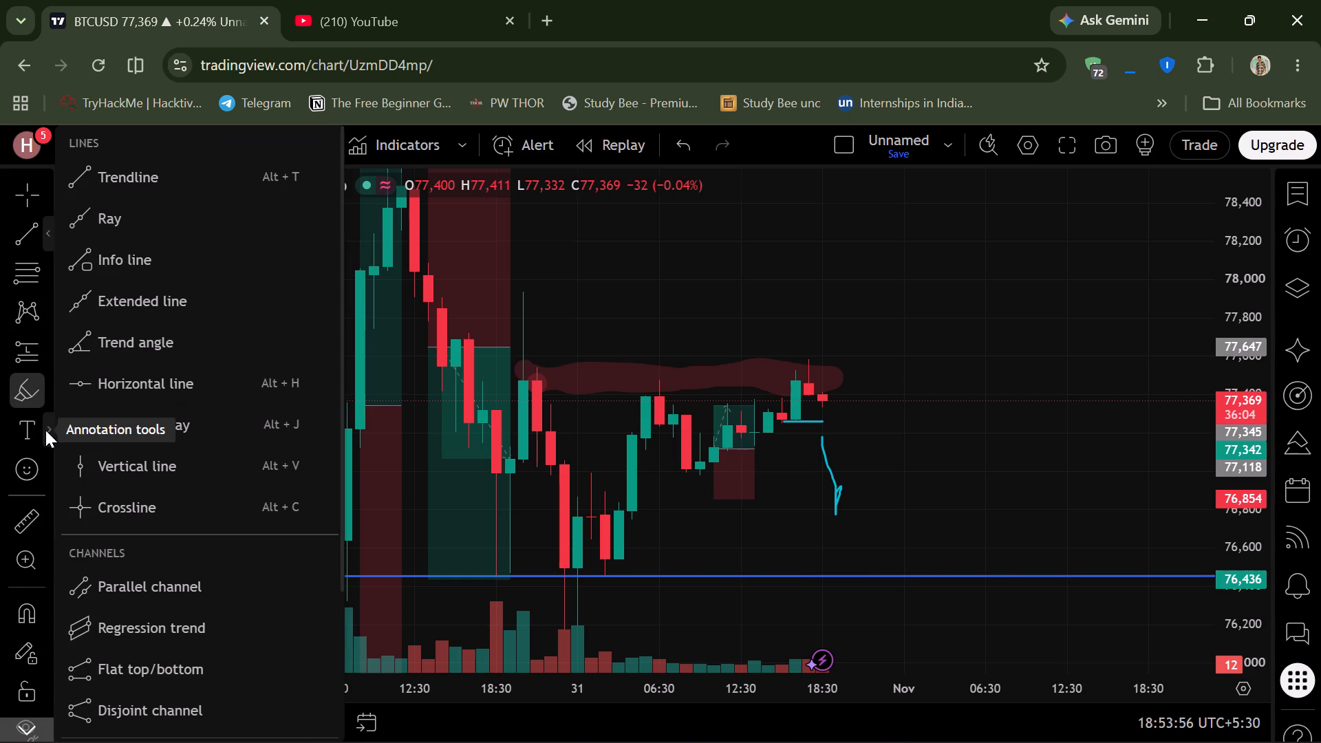
click(45, 430)
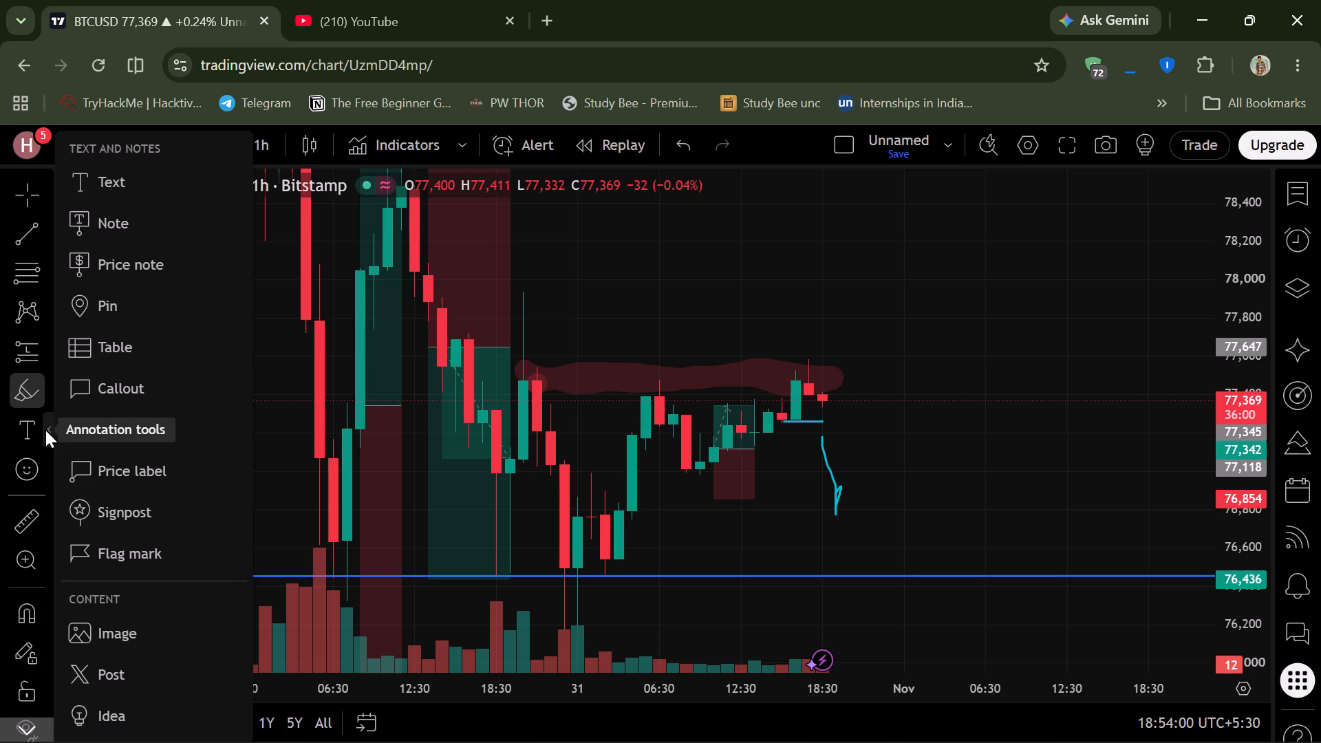
click(47, 392)
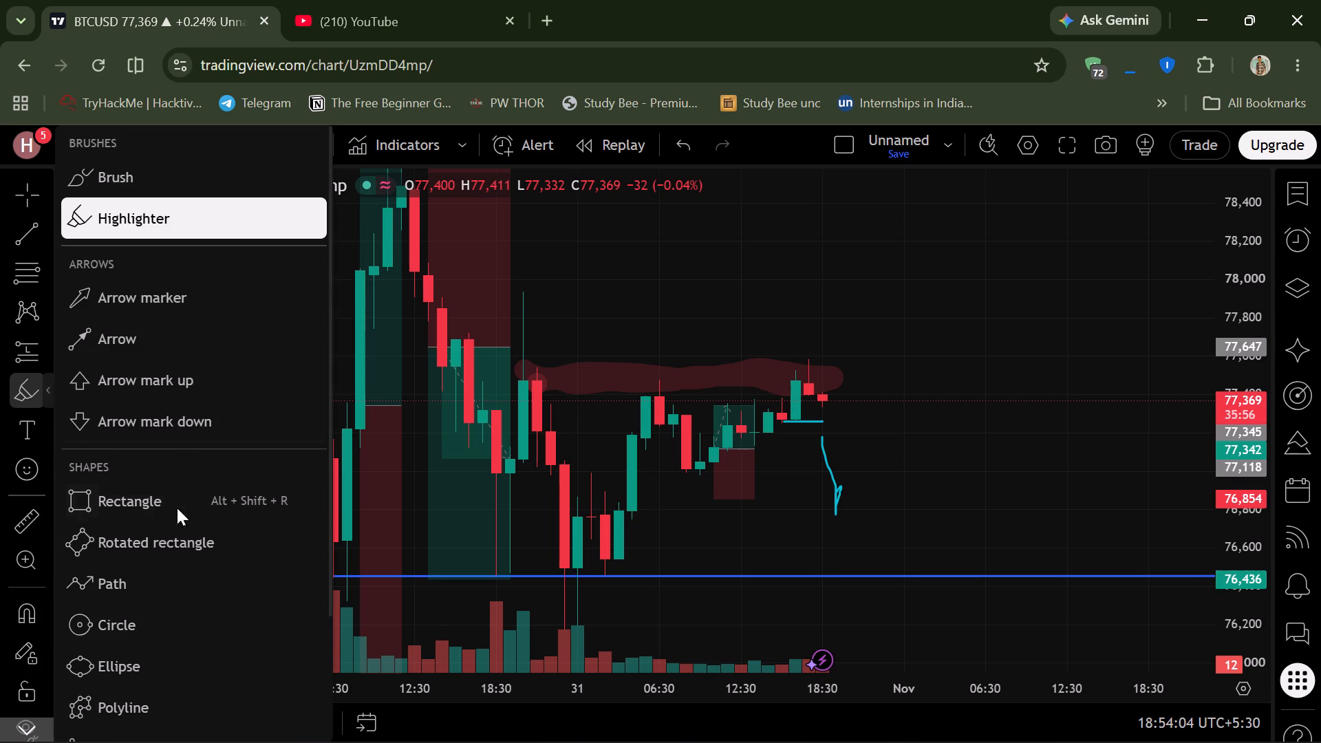
click(155, 490)
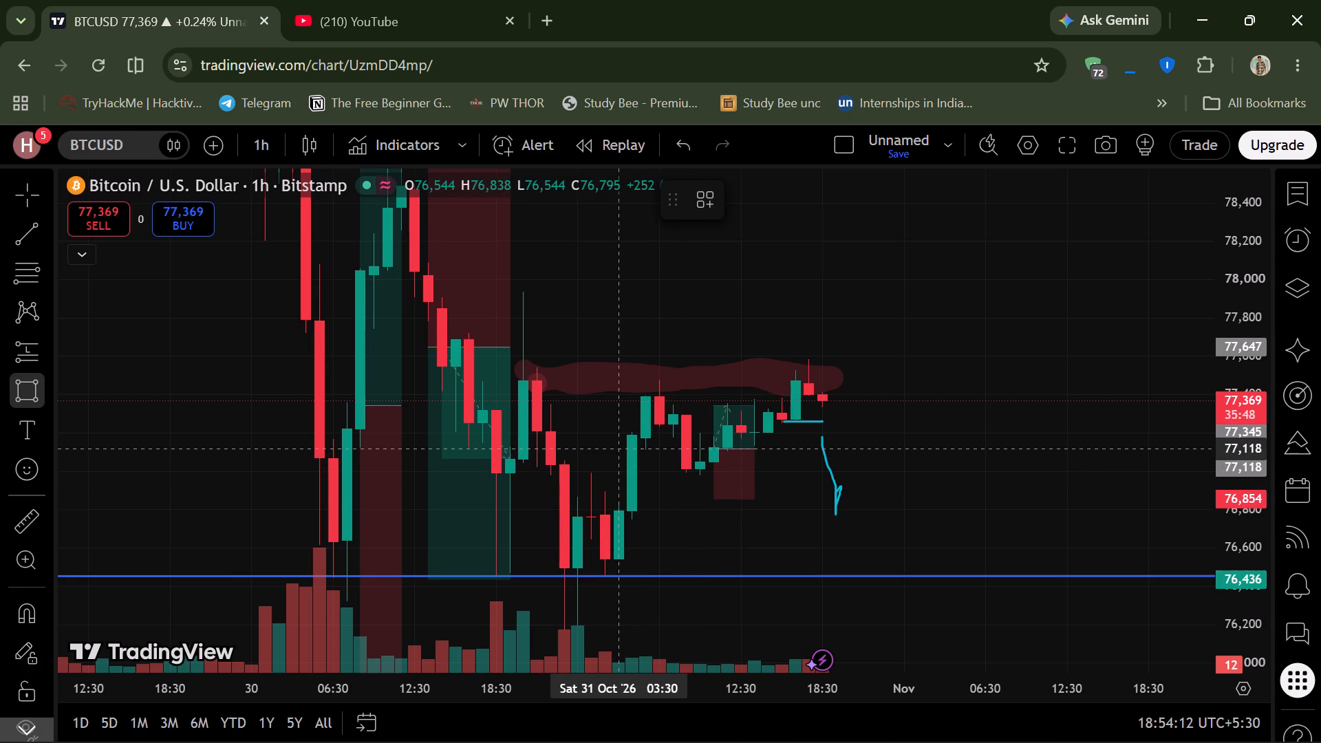
drag(620, 449, 643, 474)
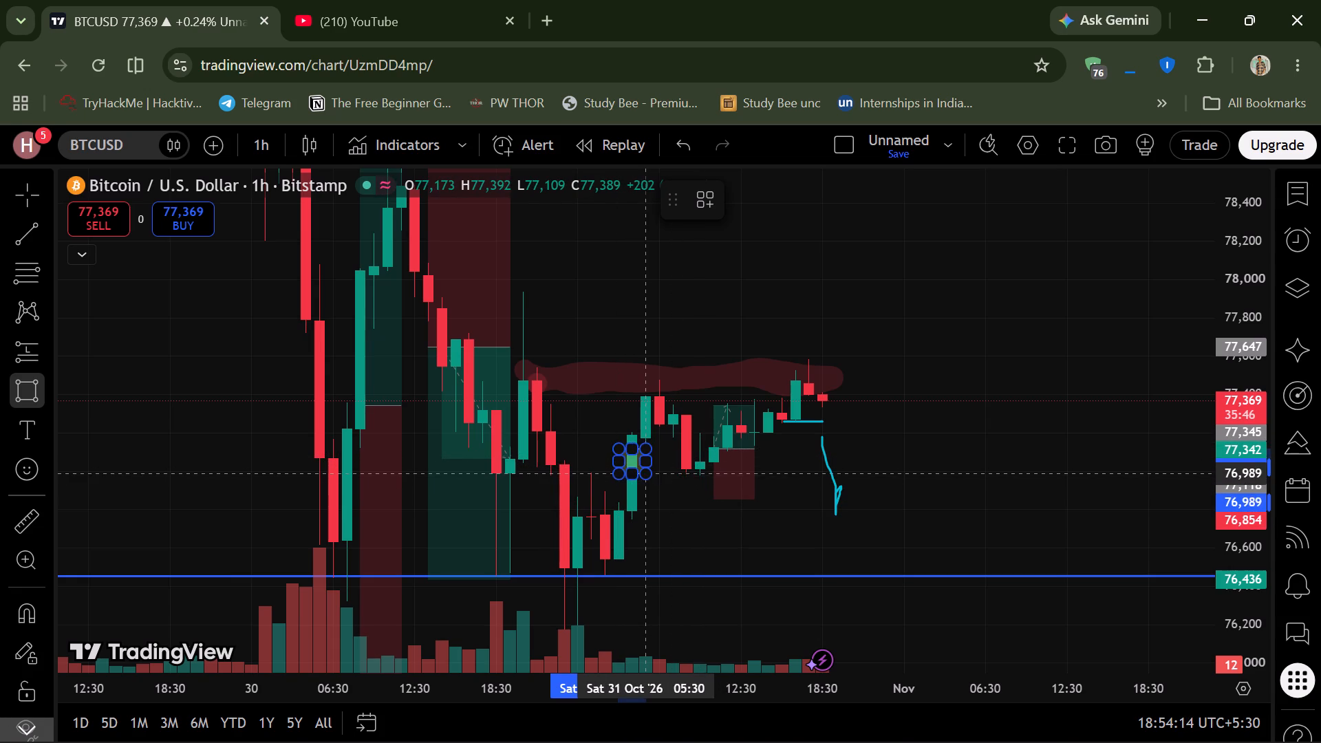
drag(643, 474, 773, 491)
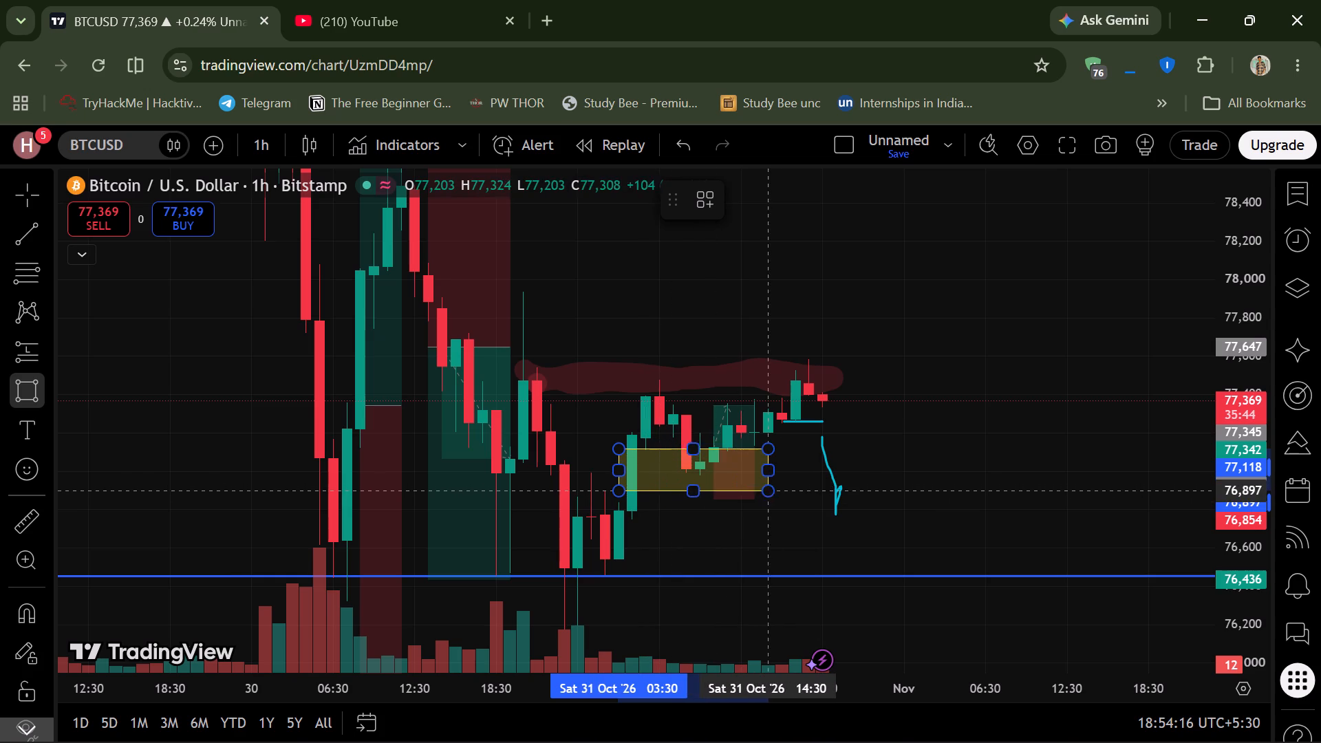
drag(773, 491, 875, 500)
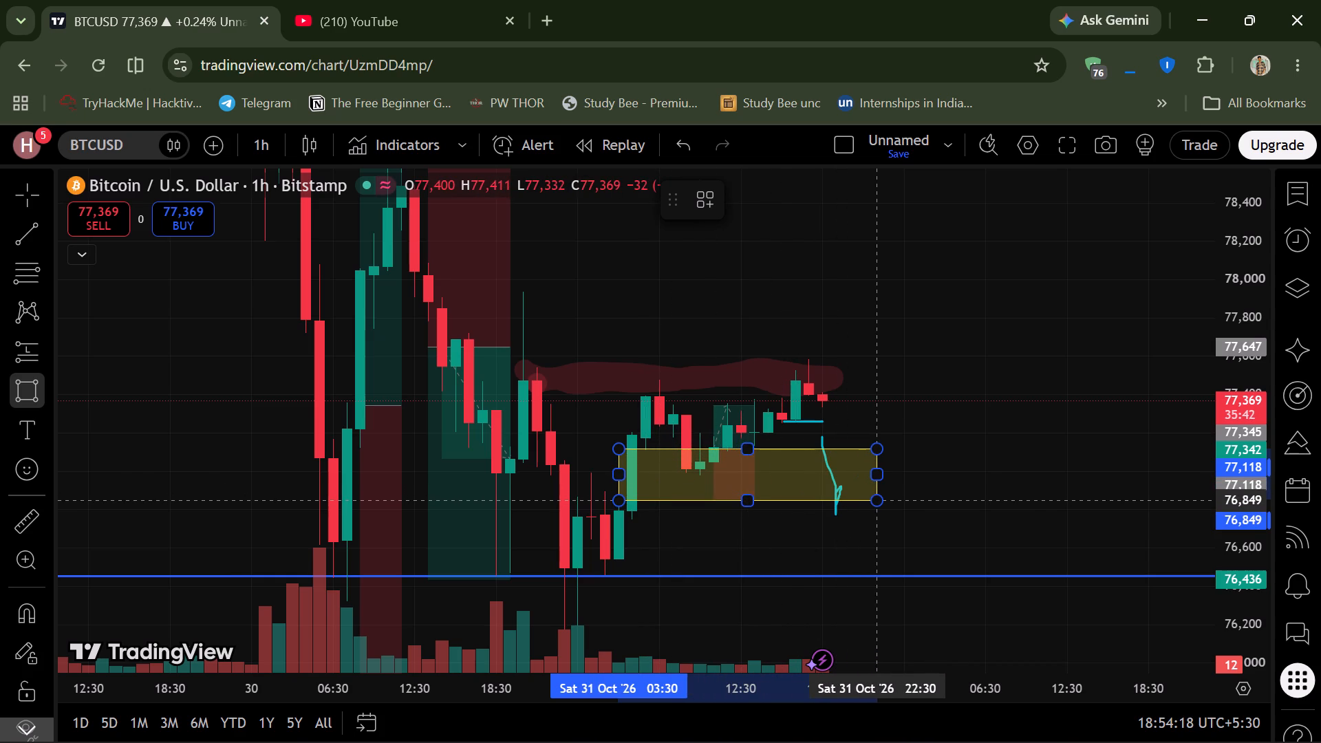
drag(875, 500, 883, 500)
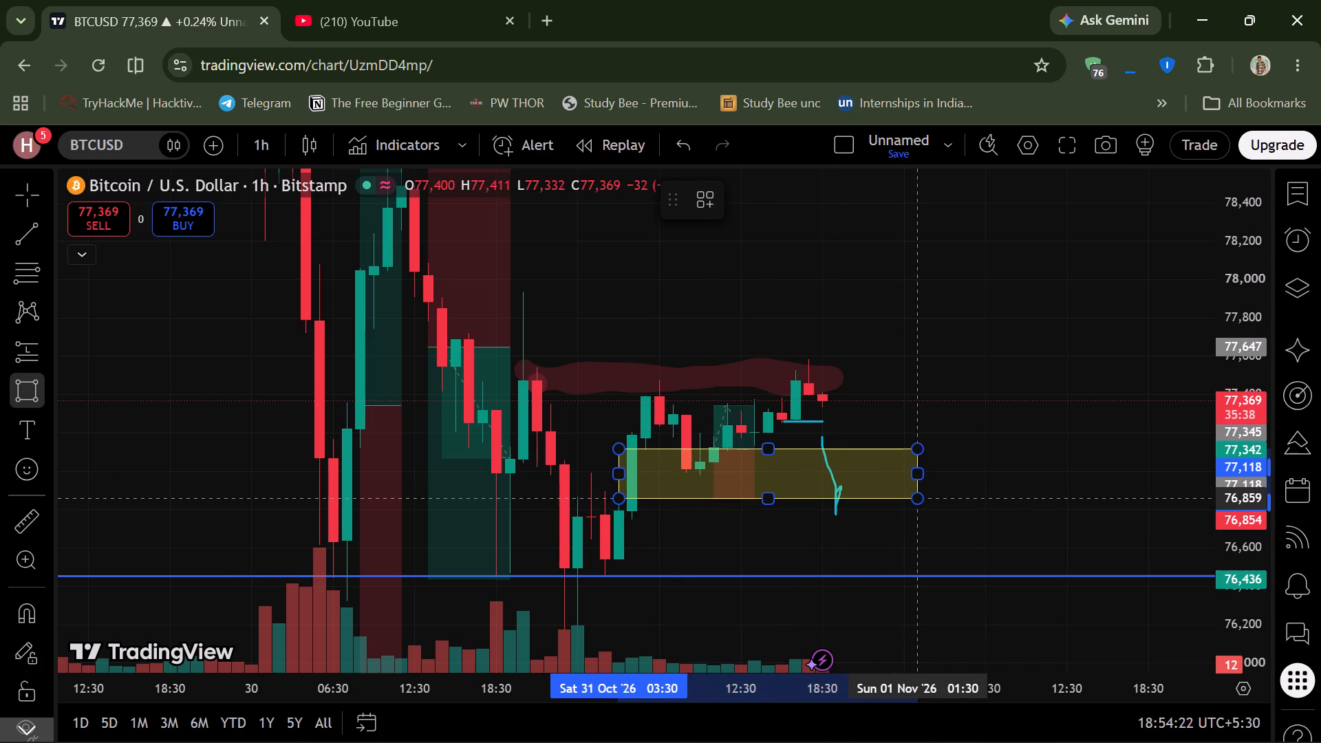
click(919, 498)
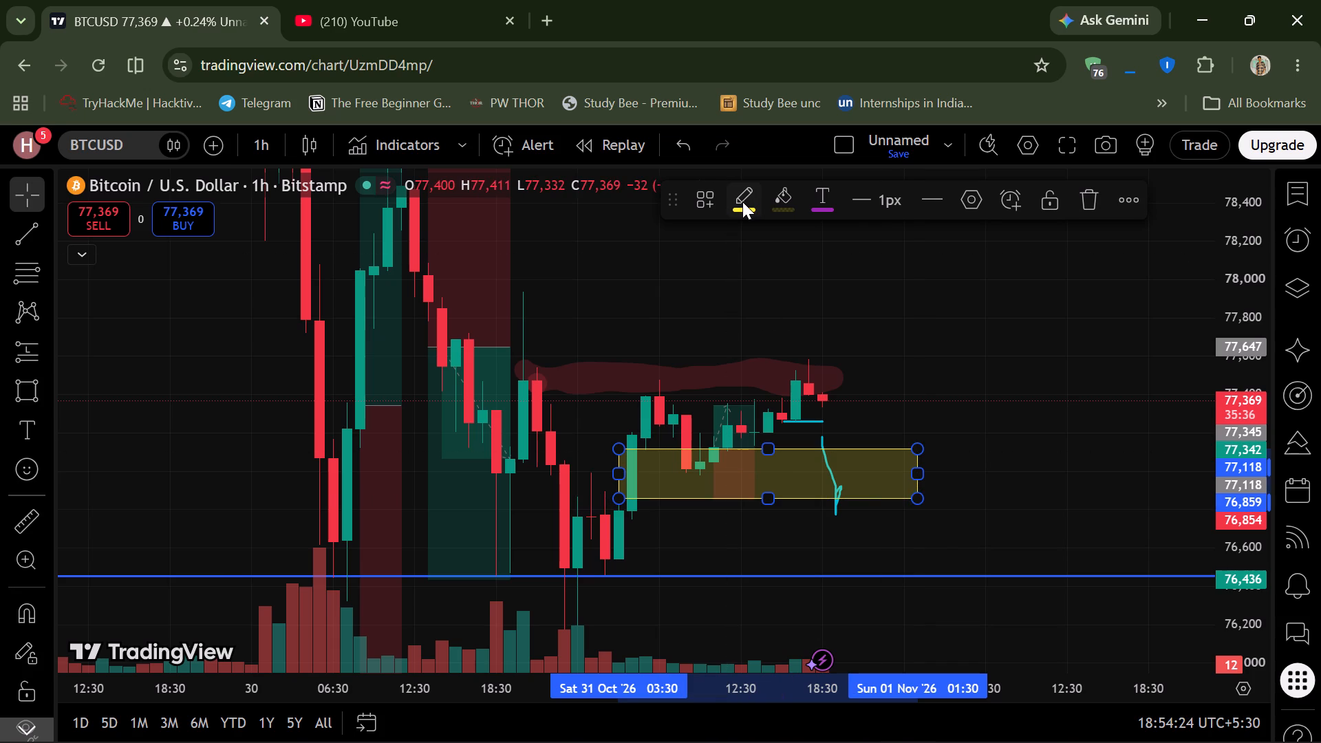
Recolour the new rectangle with a pale pink border and a light green fill, and deselect it.
click(742, 202)
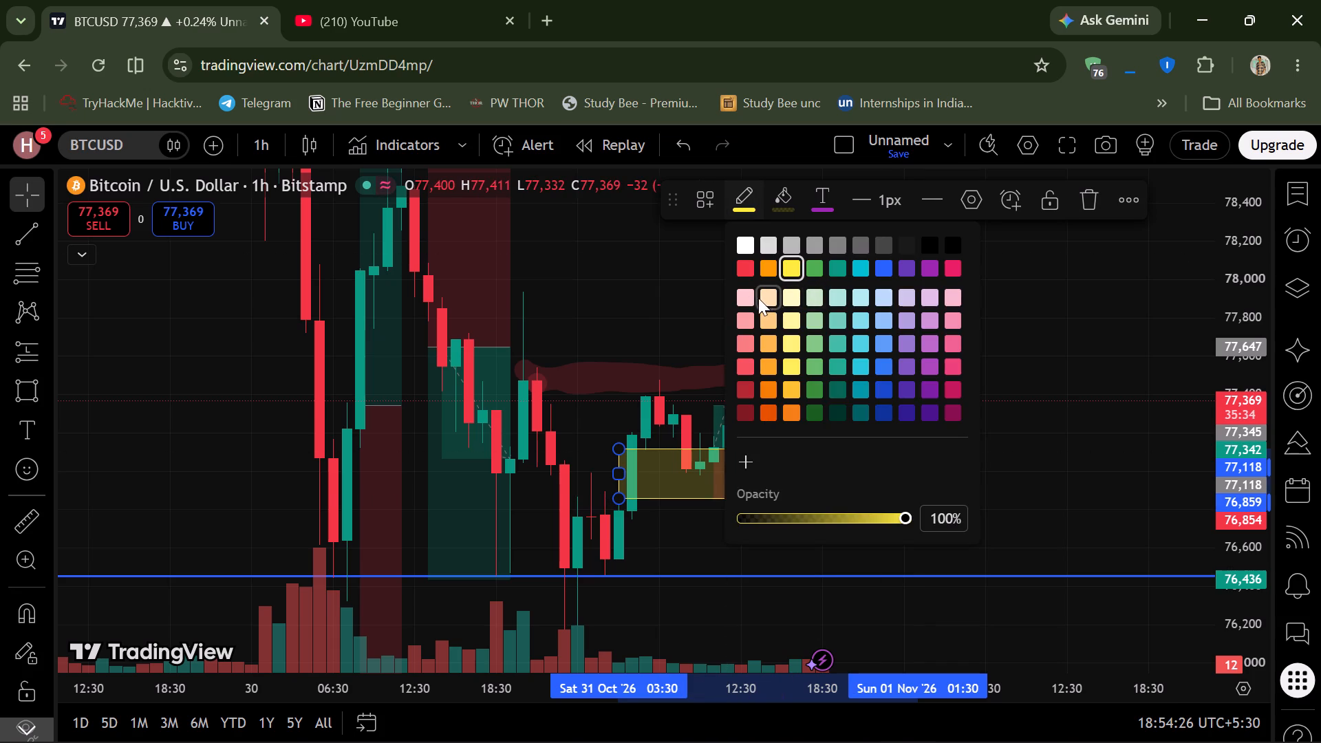
click(744, 296)
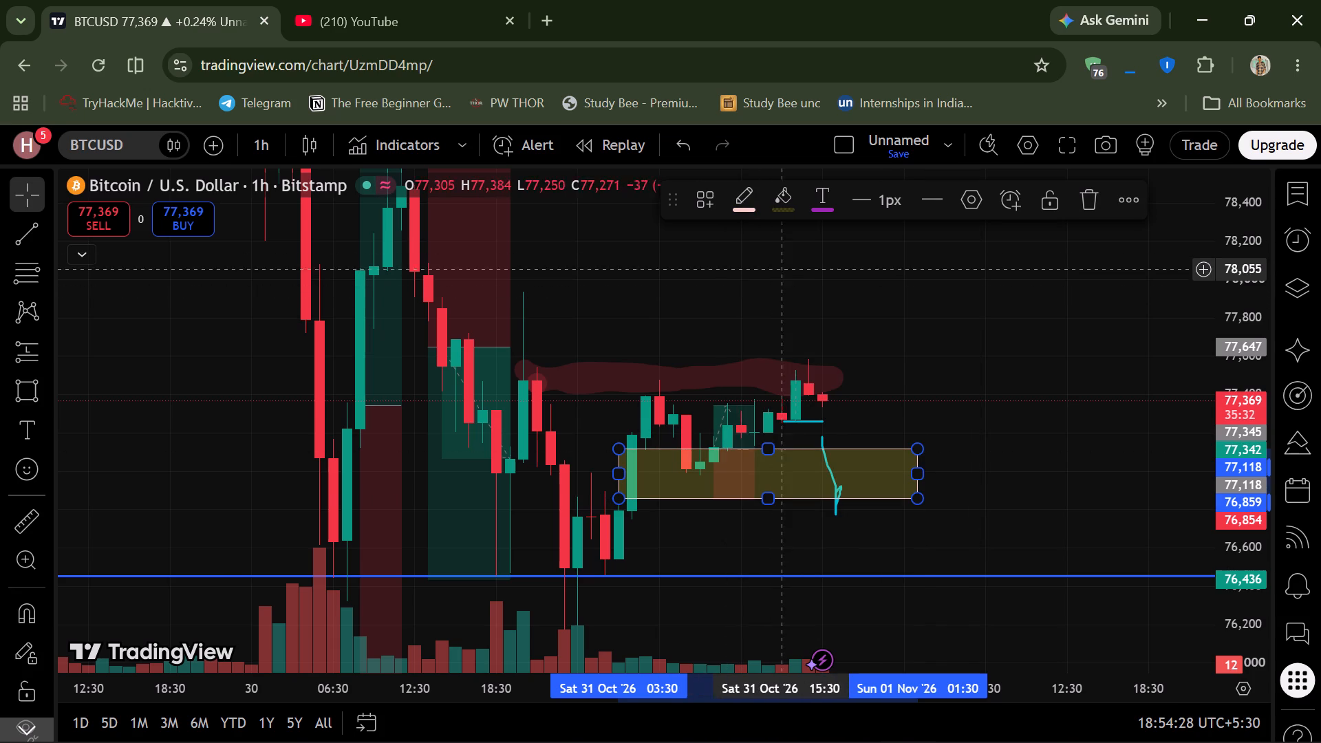
click(782, 202)
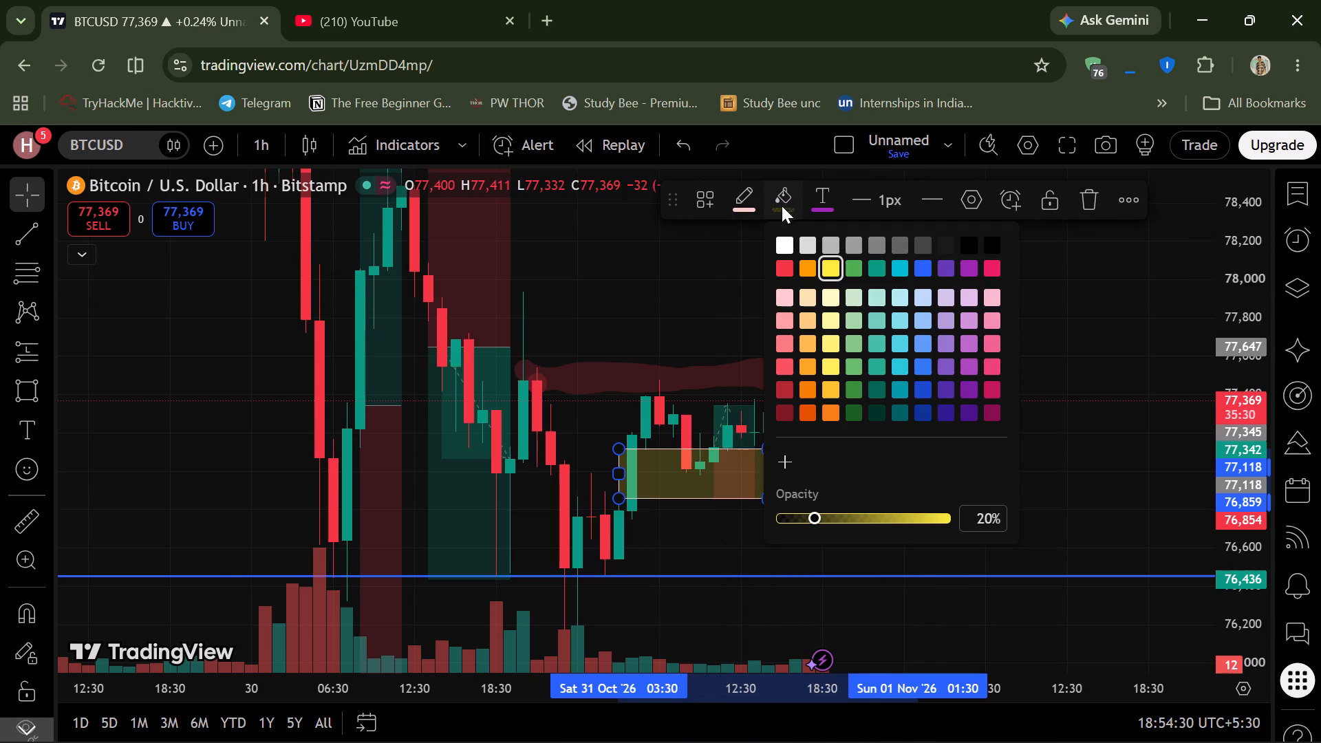
click(855, 316)
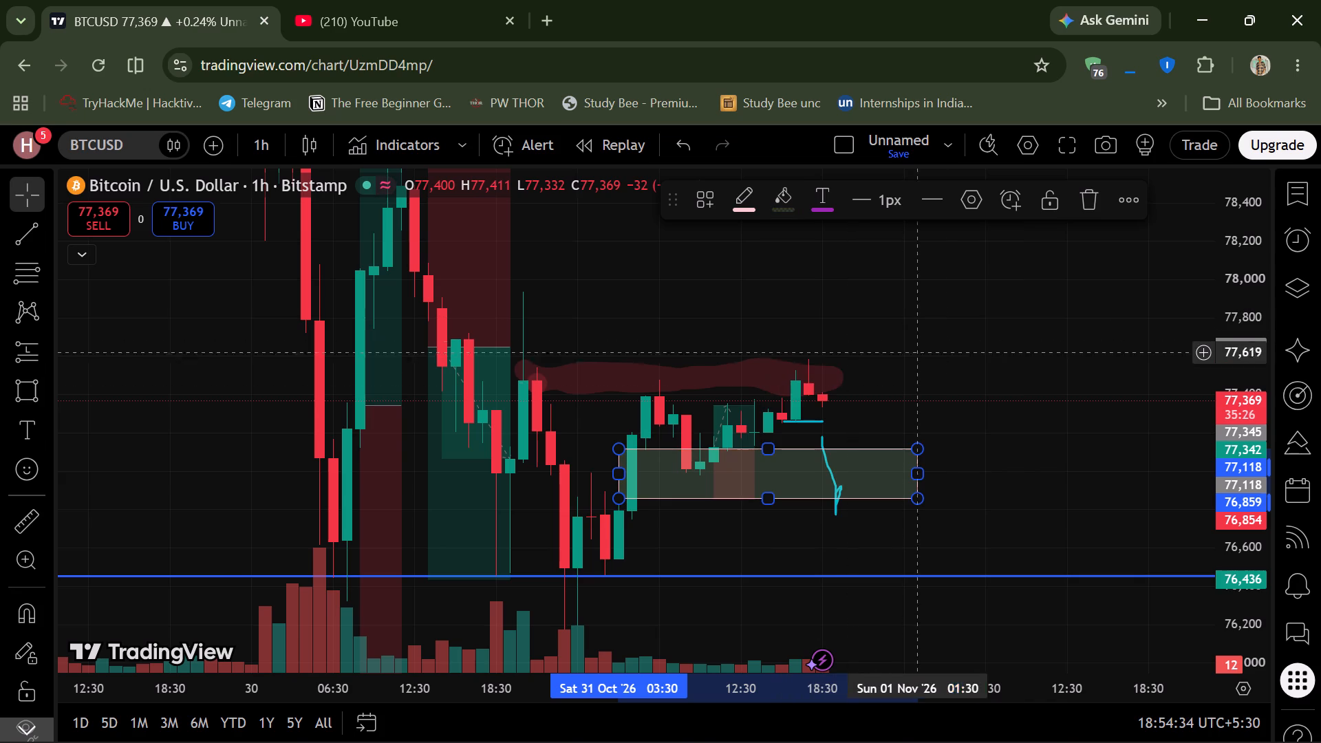
click(1000, 438)
Examine the new rectangle zone against the surrounding 1-hour candles and the highlighted band.
scroll(1000, 438, down, 1)
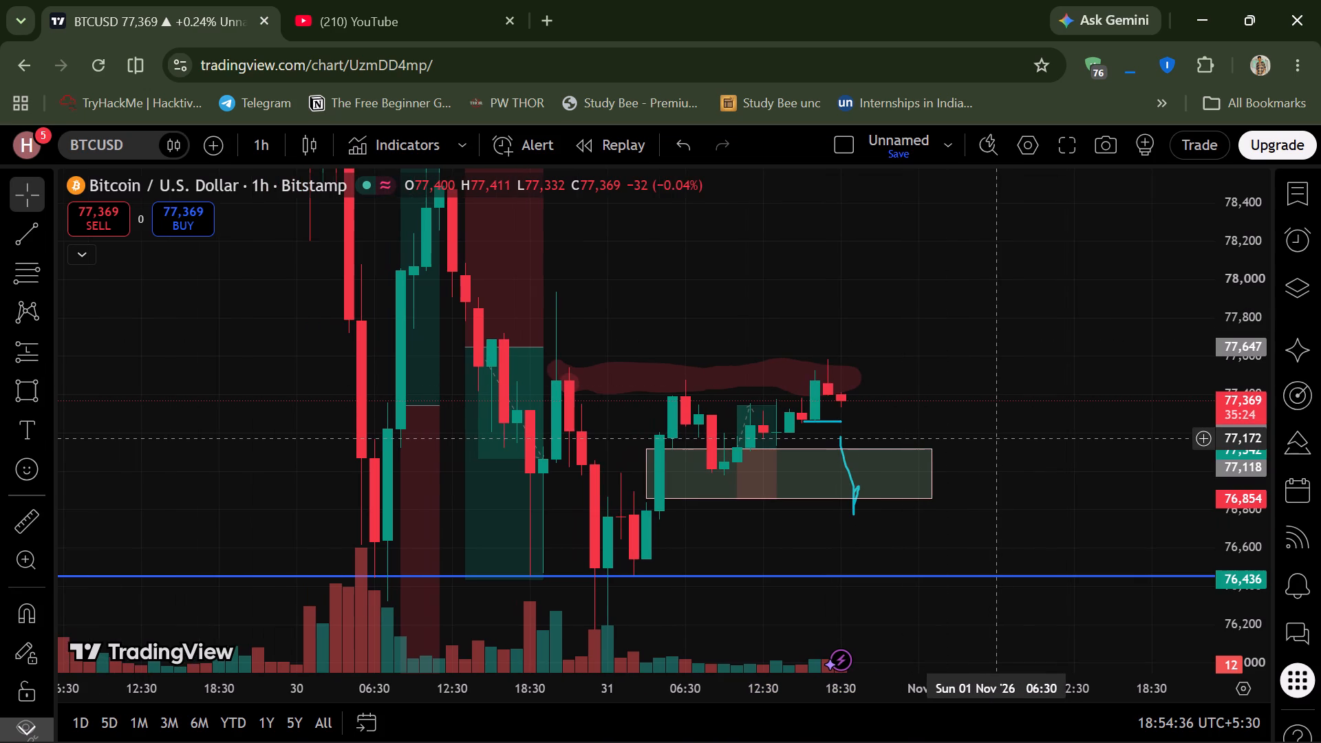
scroll(1000, 438, down, 2)
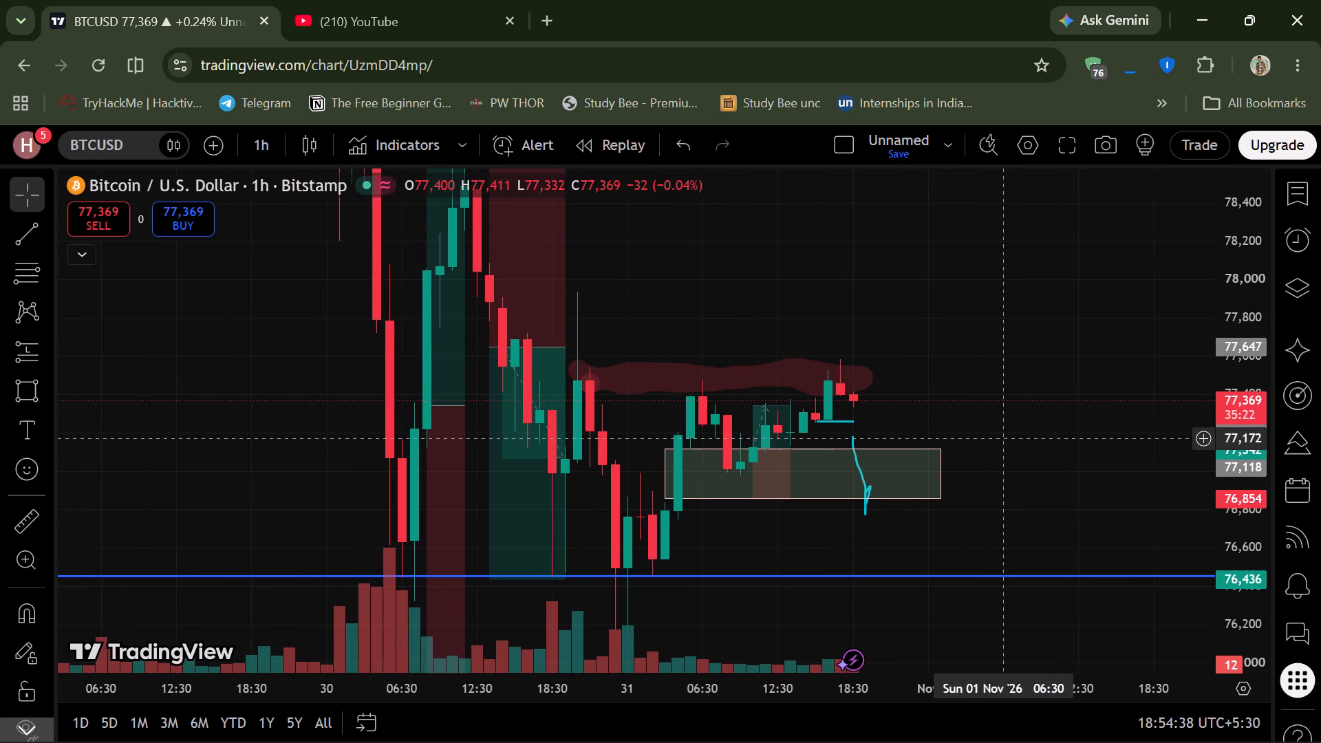
scroll(1000, 438, down, 1)
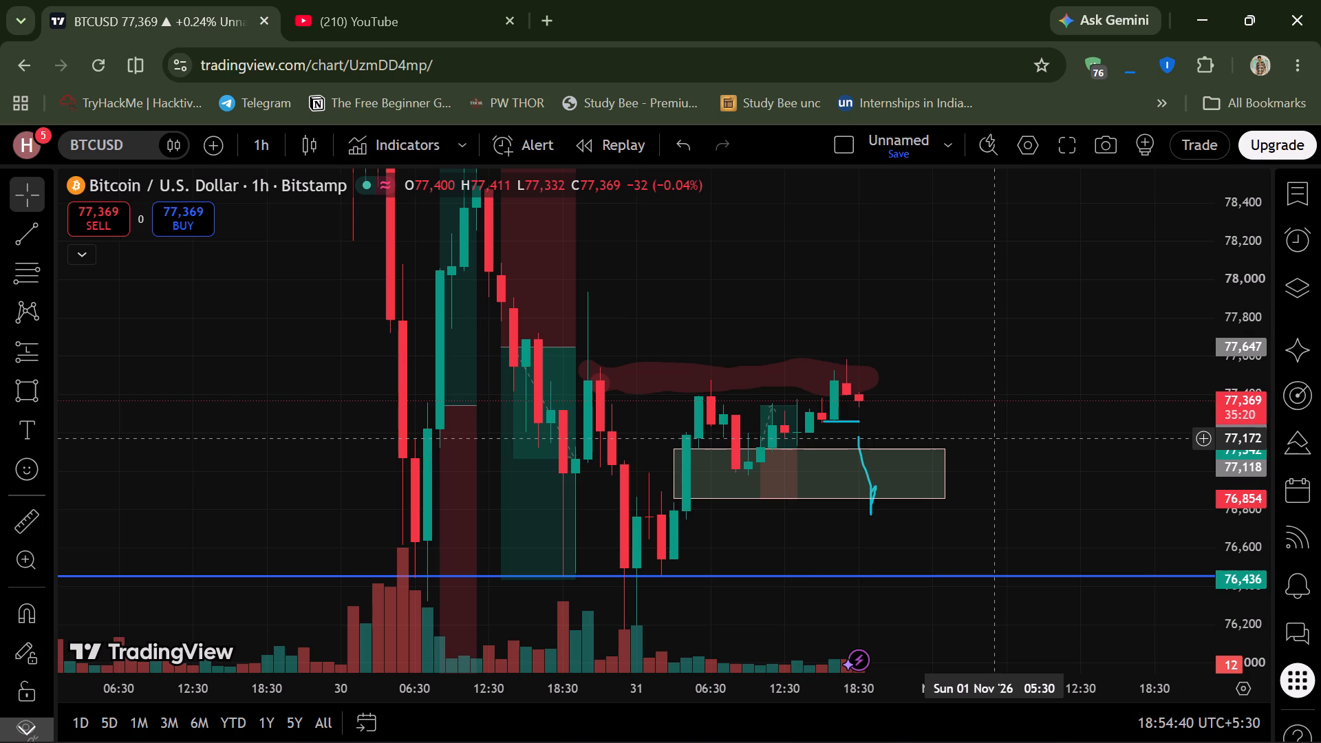
scroll(1000, 438, down, 1)
scroll(1000, 438, up, 1)
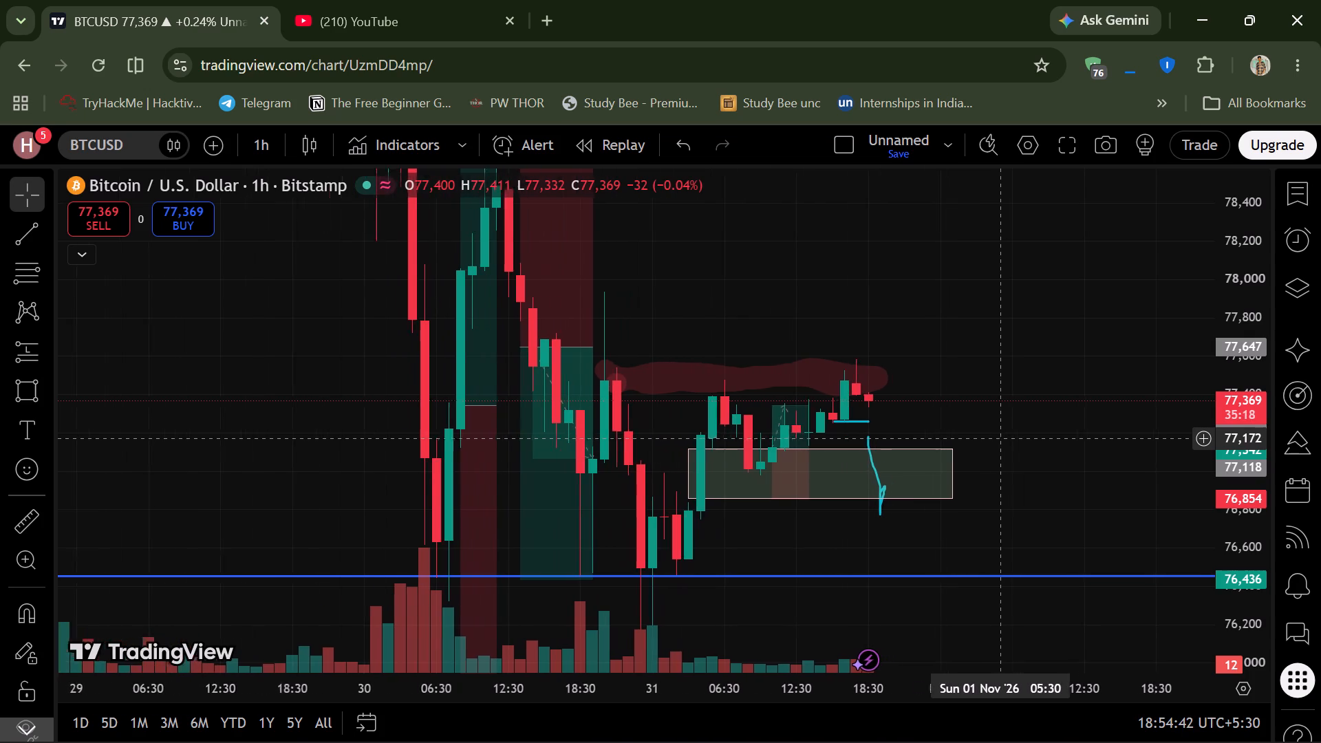
scroll(1000, 438, up, 1)
scroll(1000, 438, down, 2)
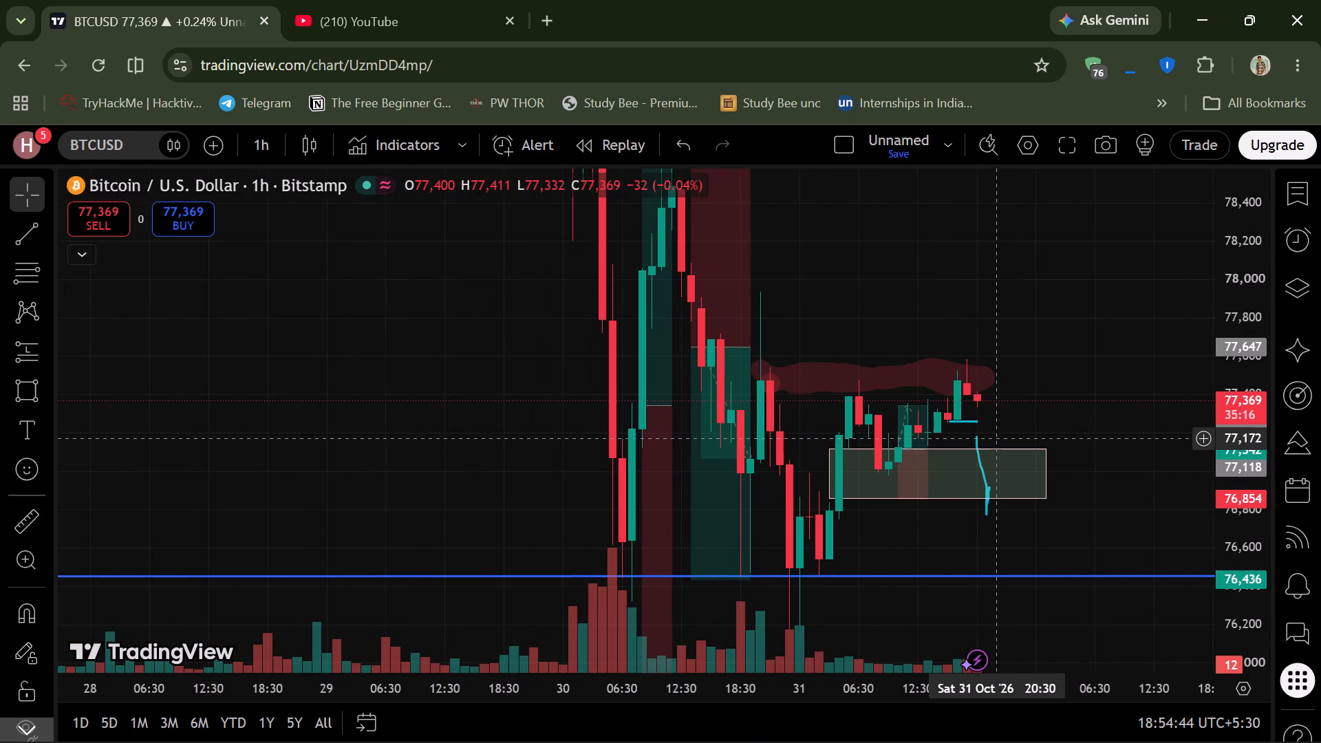
scroll(1247, 406, up, 2)
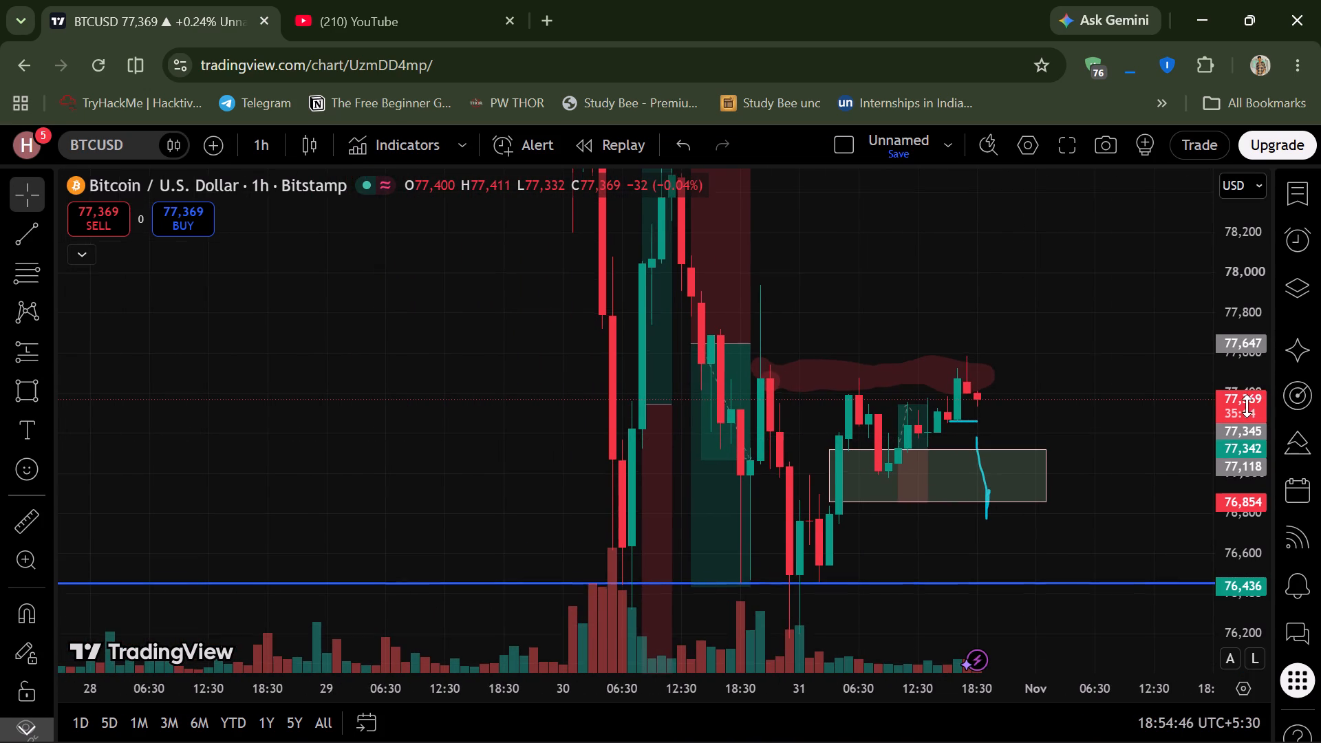
scroll(1114, 395, up, 2)
scroll(1114, 395, left, 1)
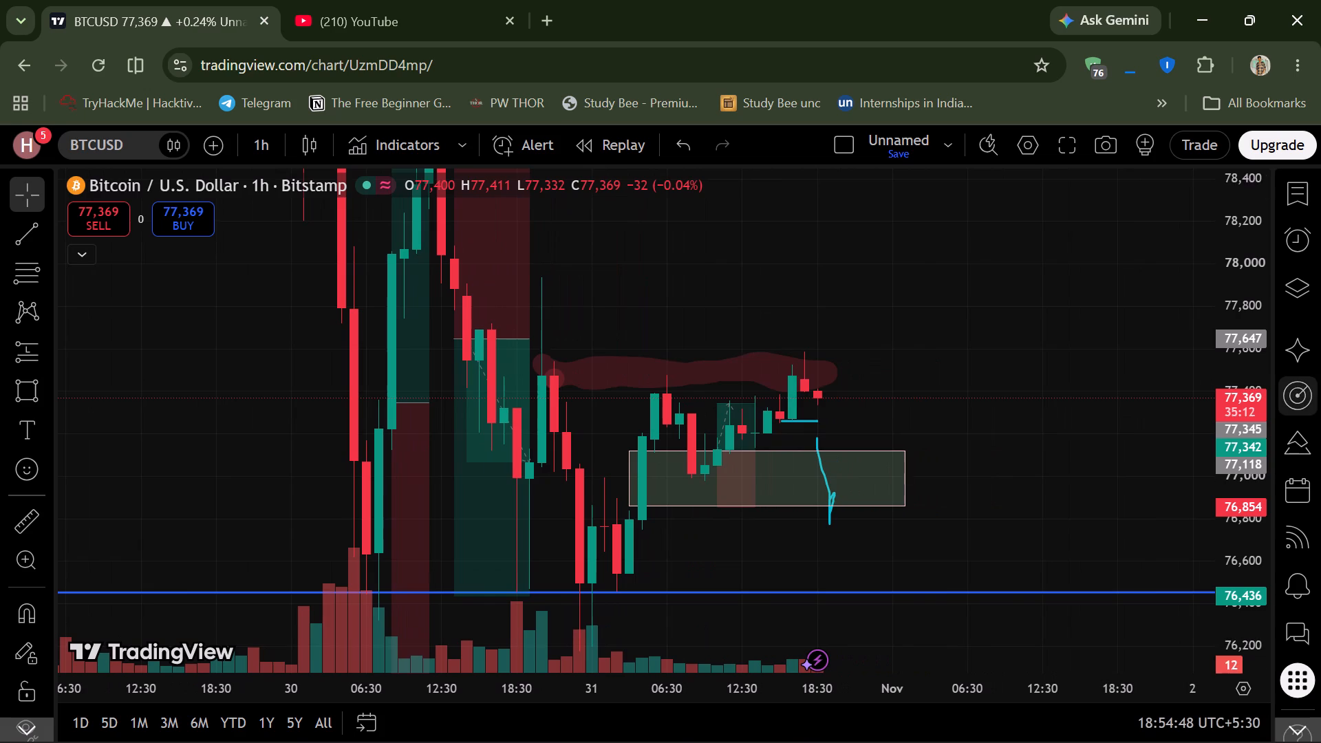
scroll(1228, 400, down, 5)
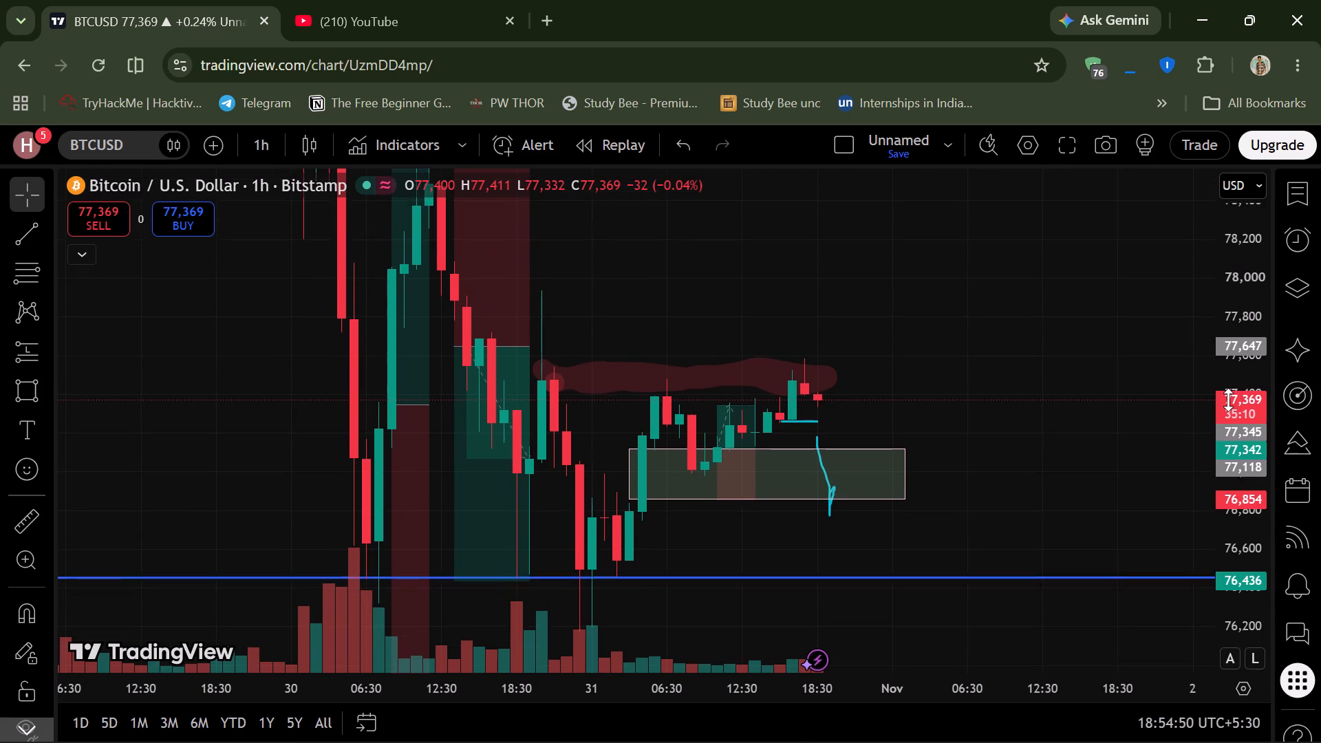
Examine a wider price range and the earlier 1-hour price history back to about 22 October.
scroll(1228, 400, down, 6)
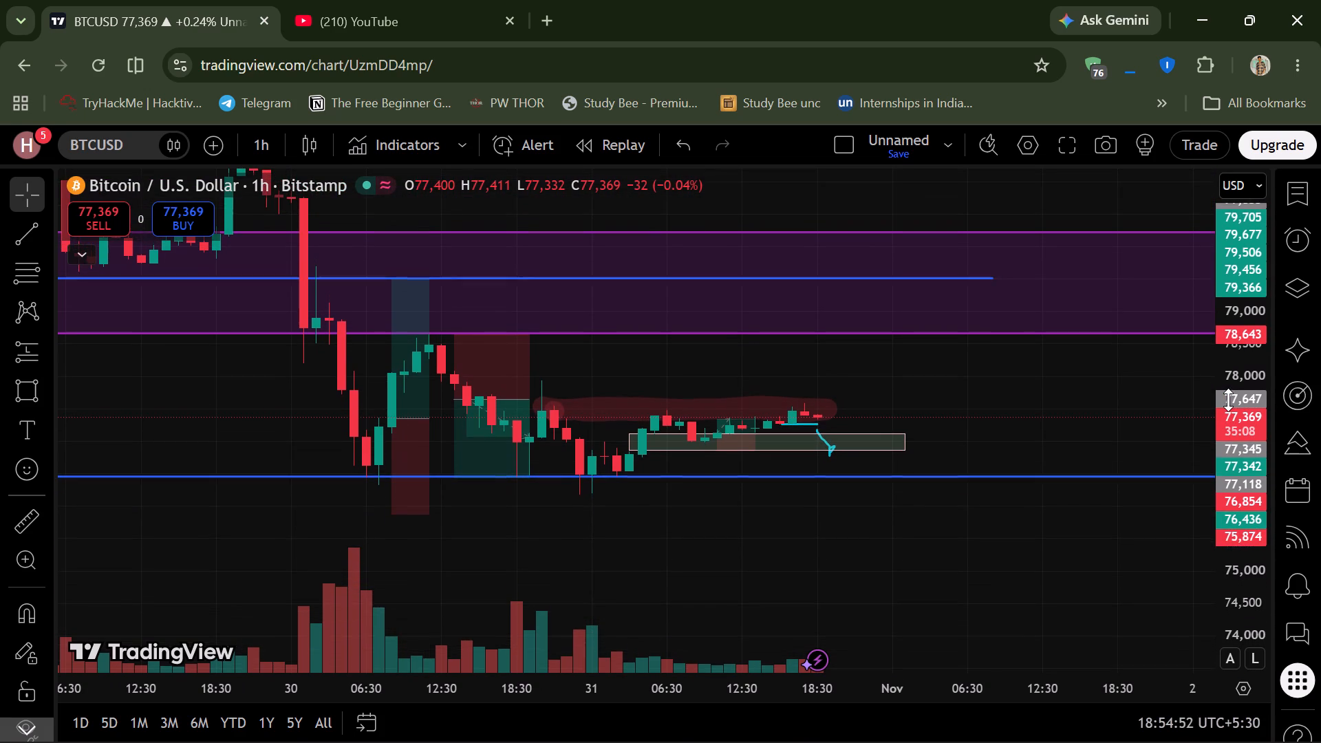
scroll(1228, 400, down, 1)
scroll(1228, 400, right, 1)
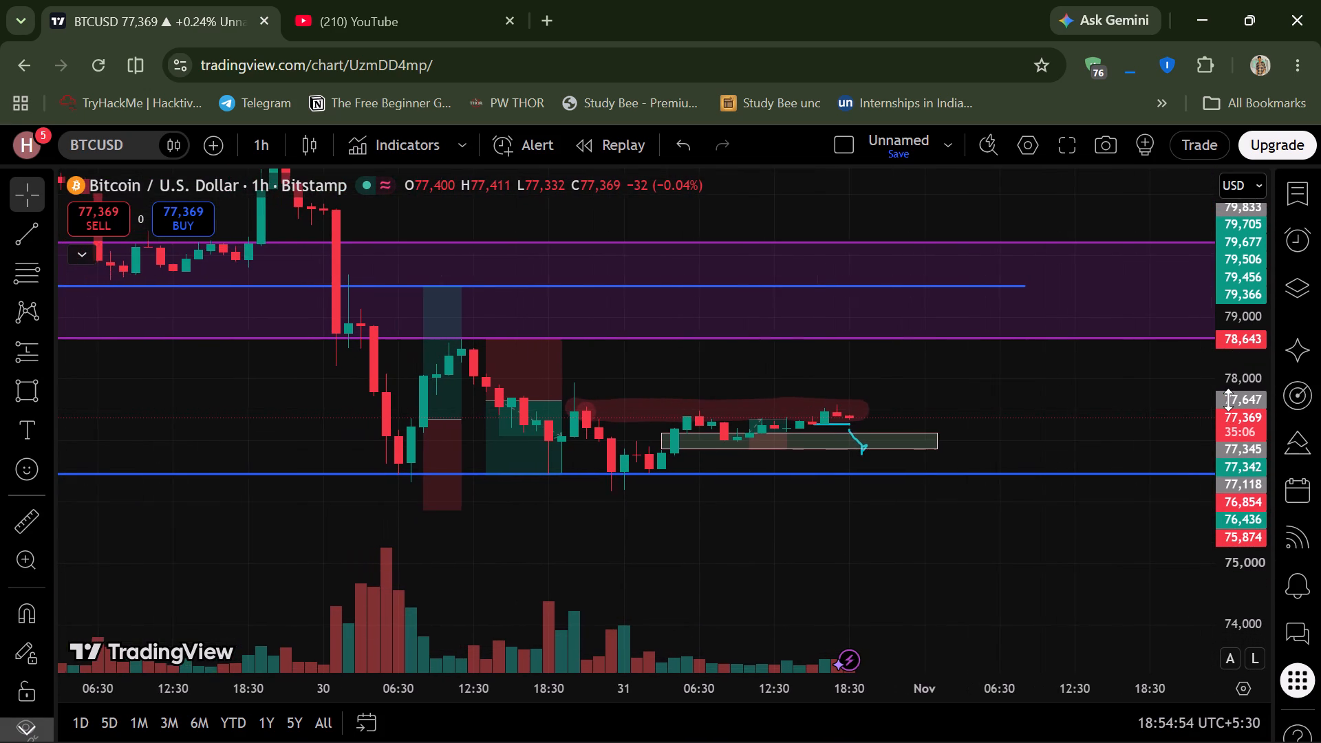
scroll(1228, 400, right, 2)
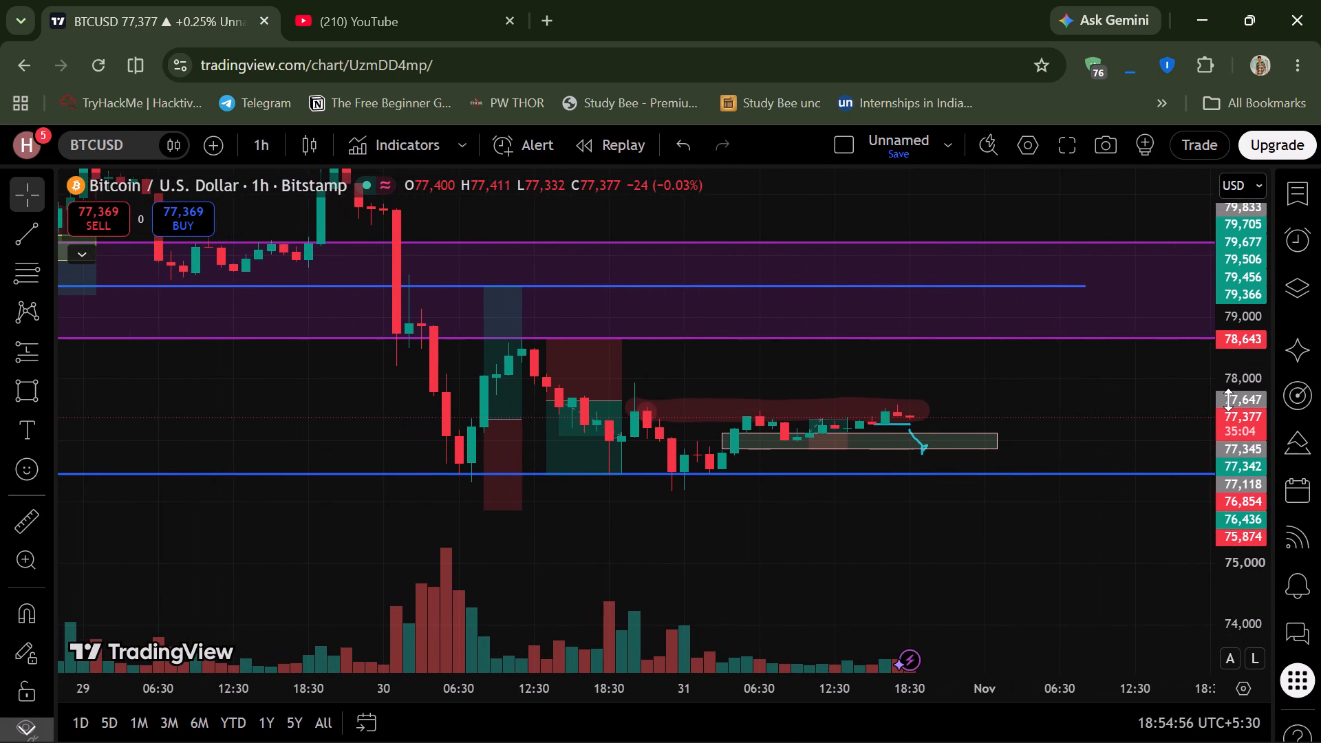
scroll(1228, 400, right, 3)
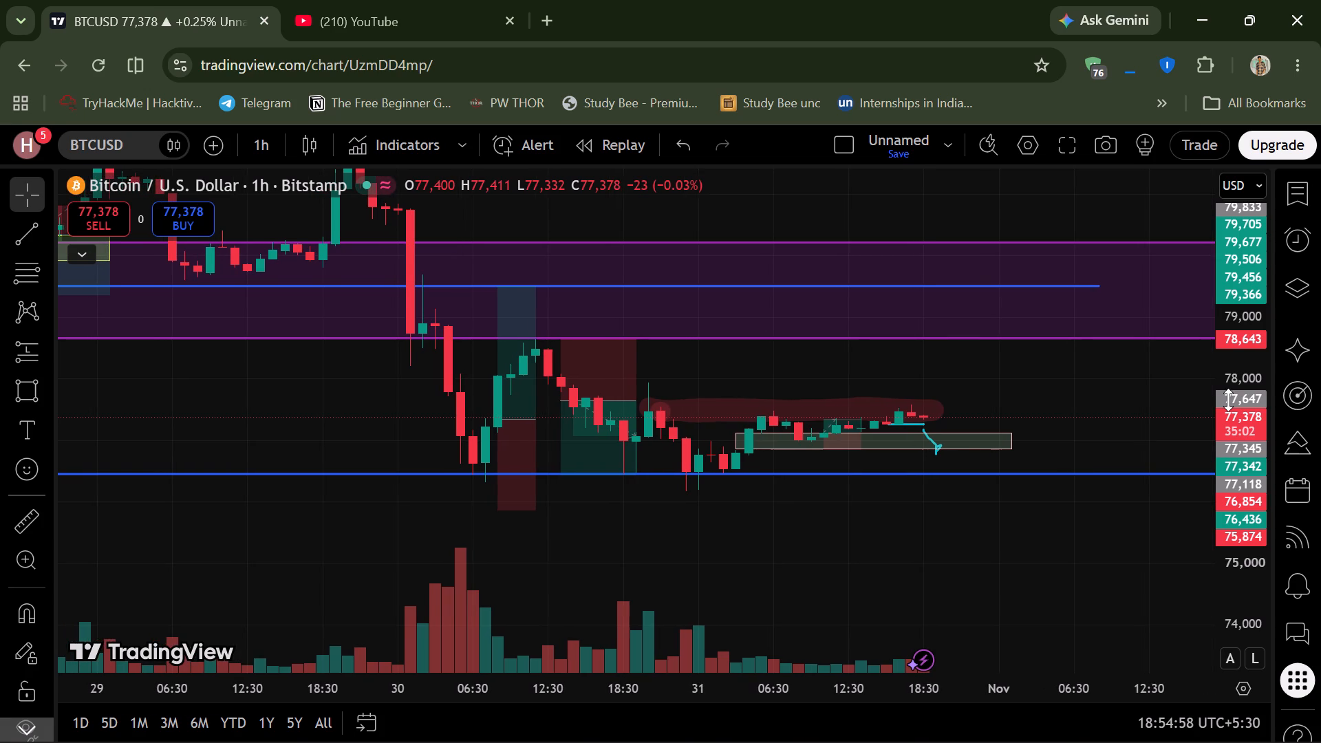
scroll(1228, 400, right, 3)
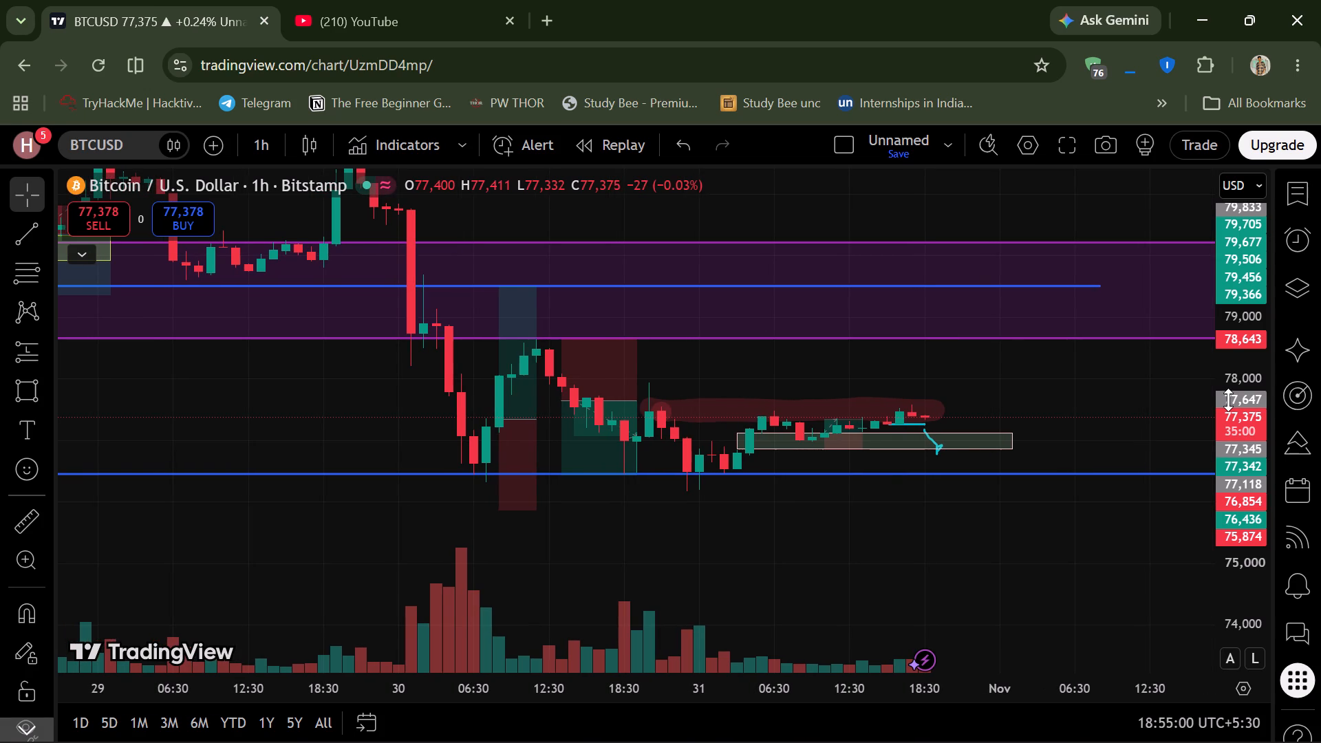
scroll(1228, 400, right, 2)
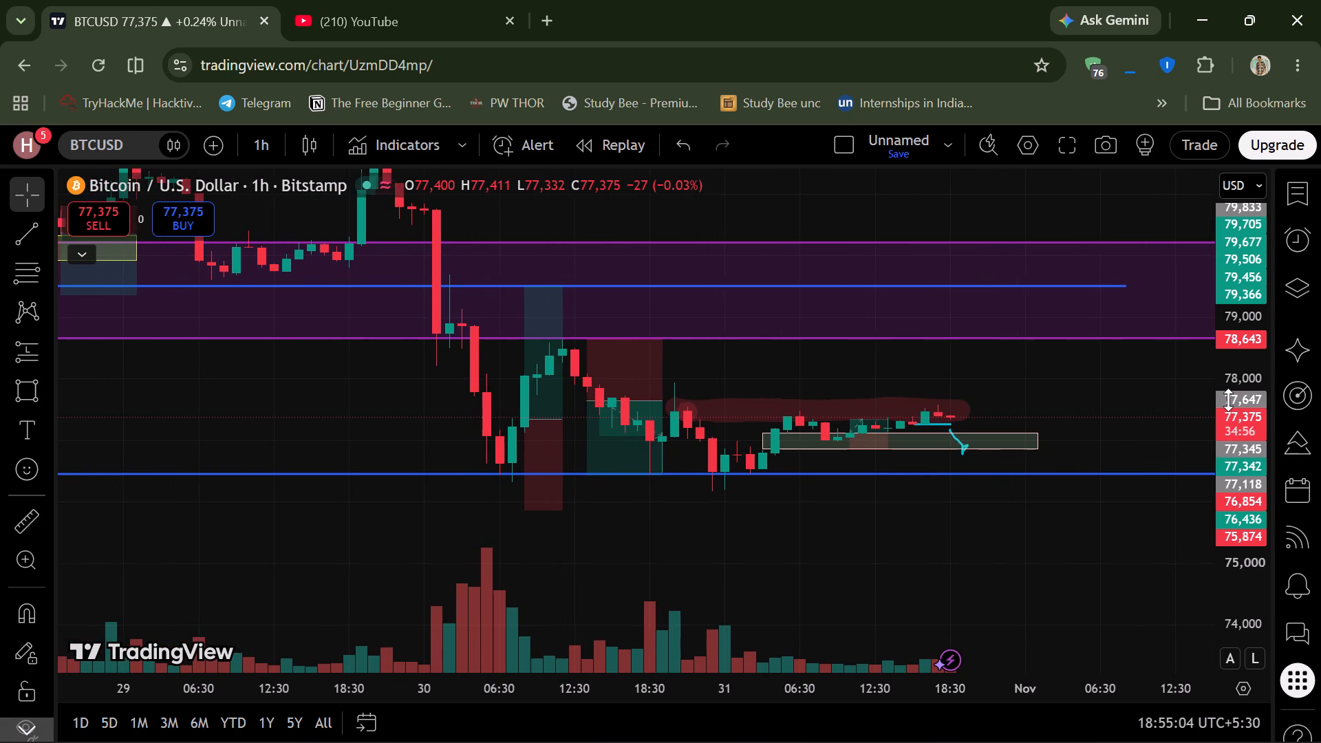
scroll(1228, 400, right, 2)
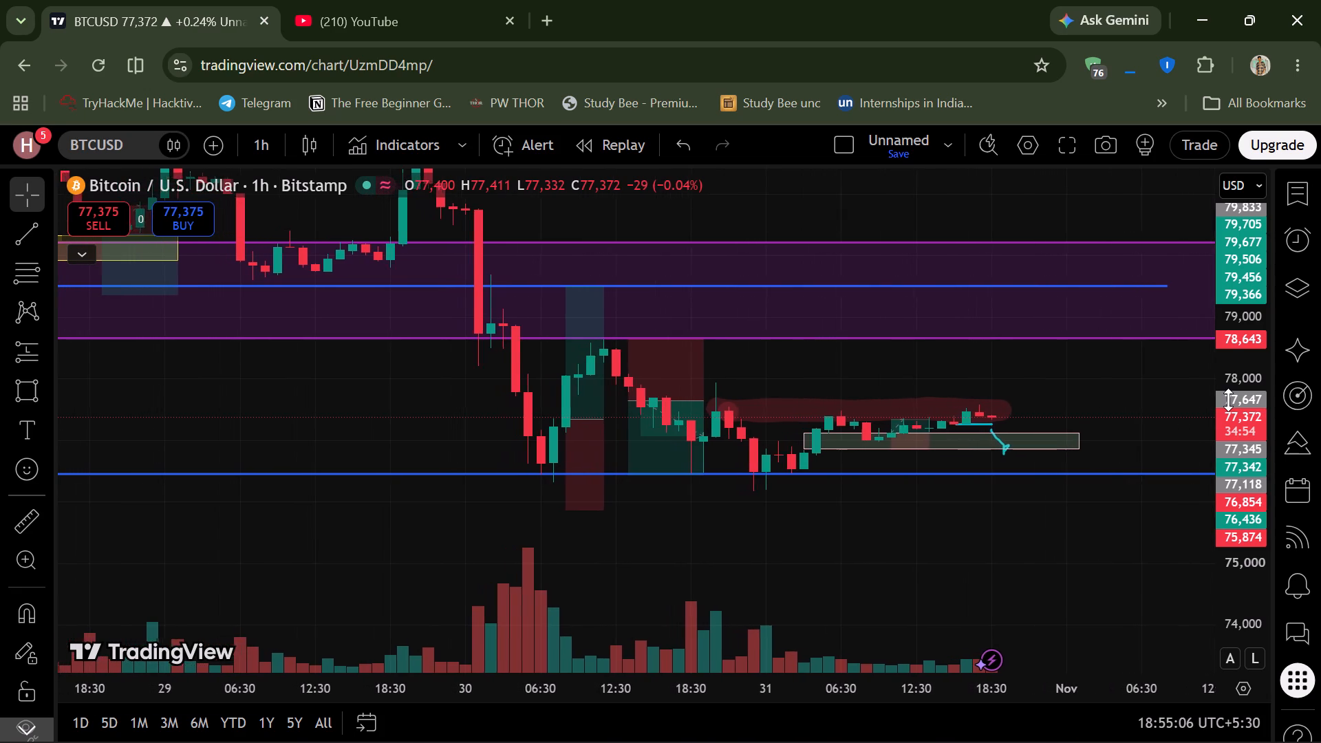
scroll(1228, 400, right, 1)
scroll(1228, 400, down, 1)
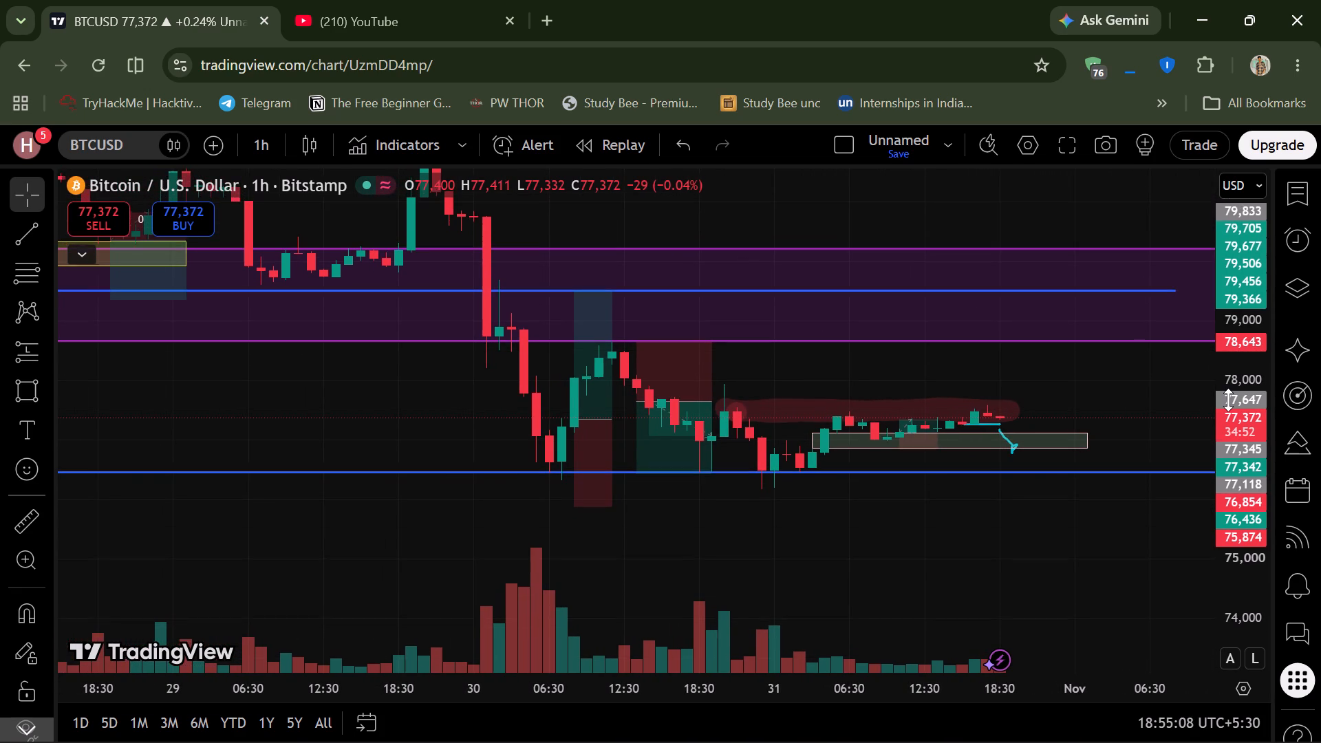
scroll(1228, 400, down, 5)
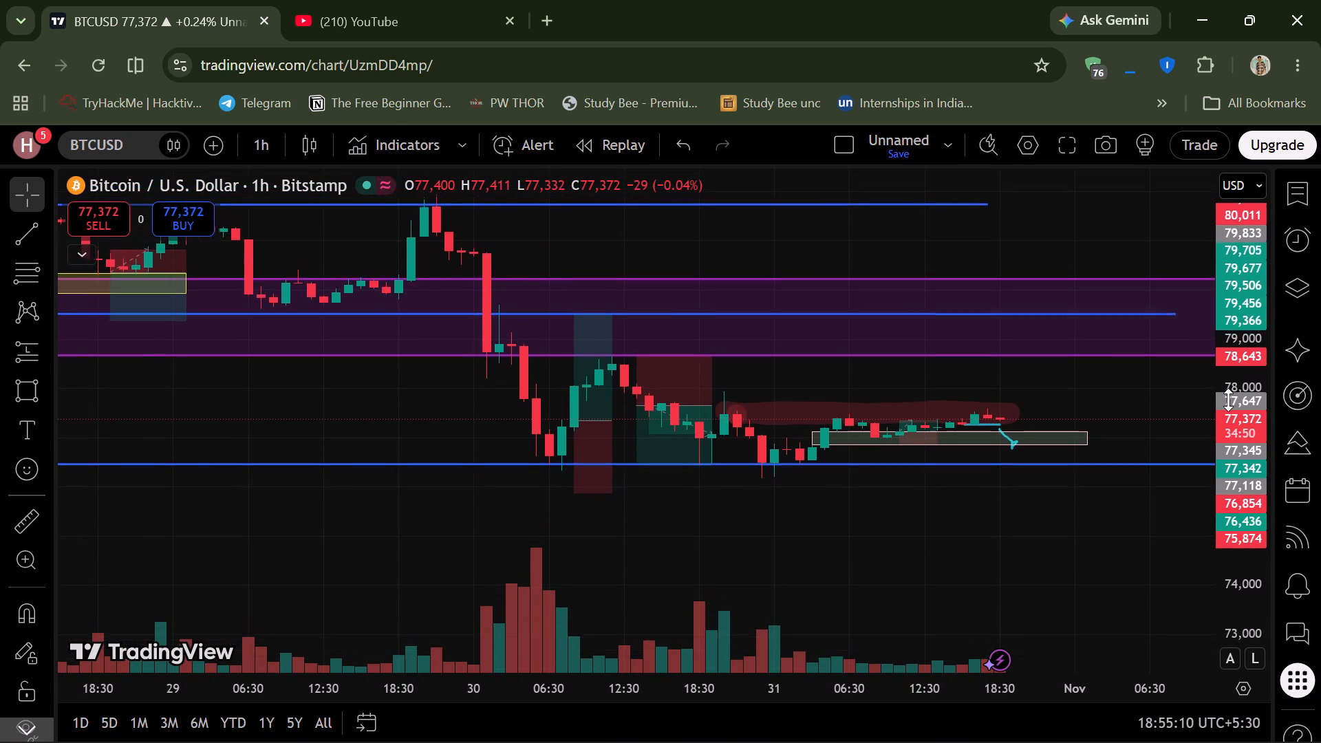
scroll(1228, 400, down, 1)
scroll(1228, 400, right, 8)
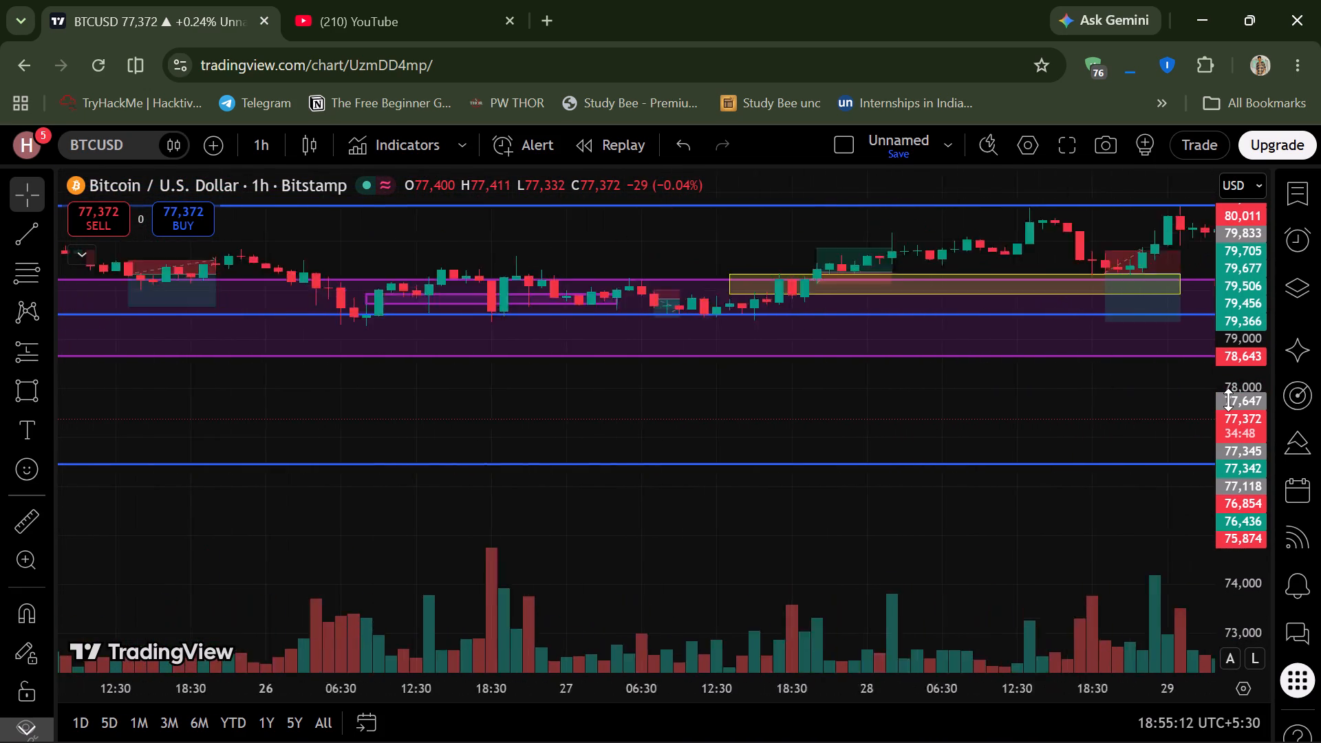
scroll(1228, 400, right, 3)
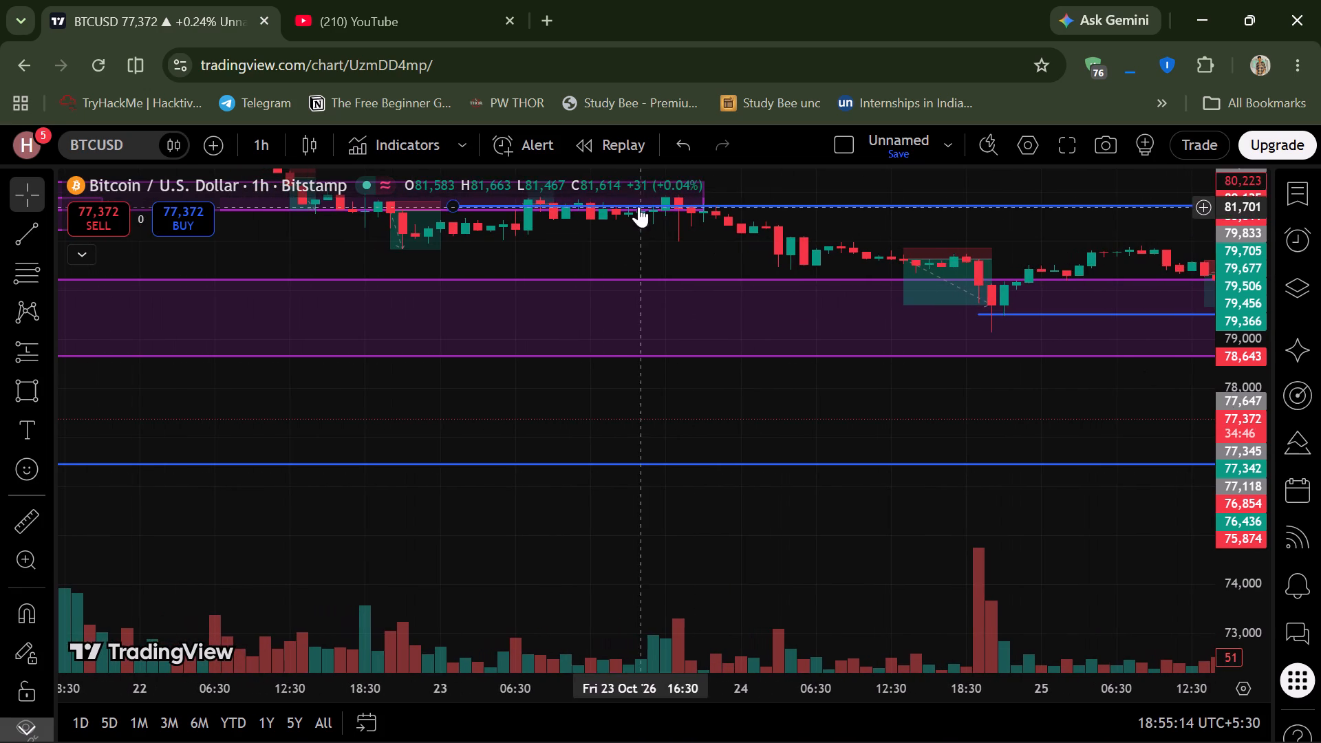
Switch the chart to the 4-hour interval and examine the price history back to about 2 September.
click(272, 142)
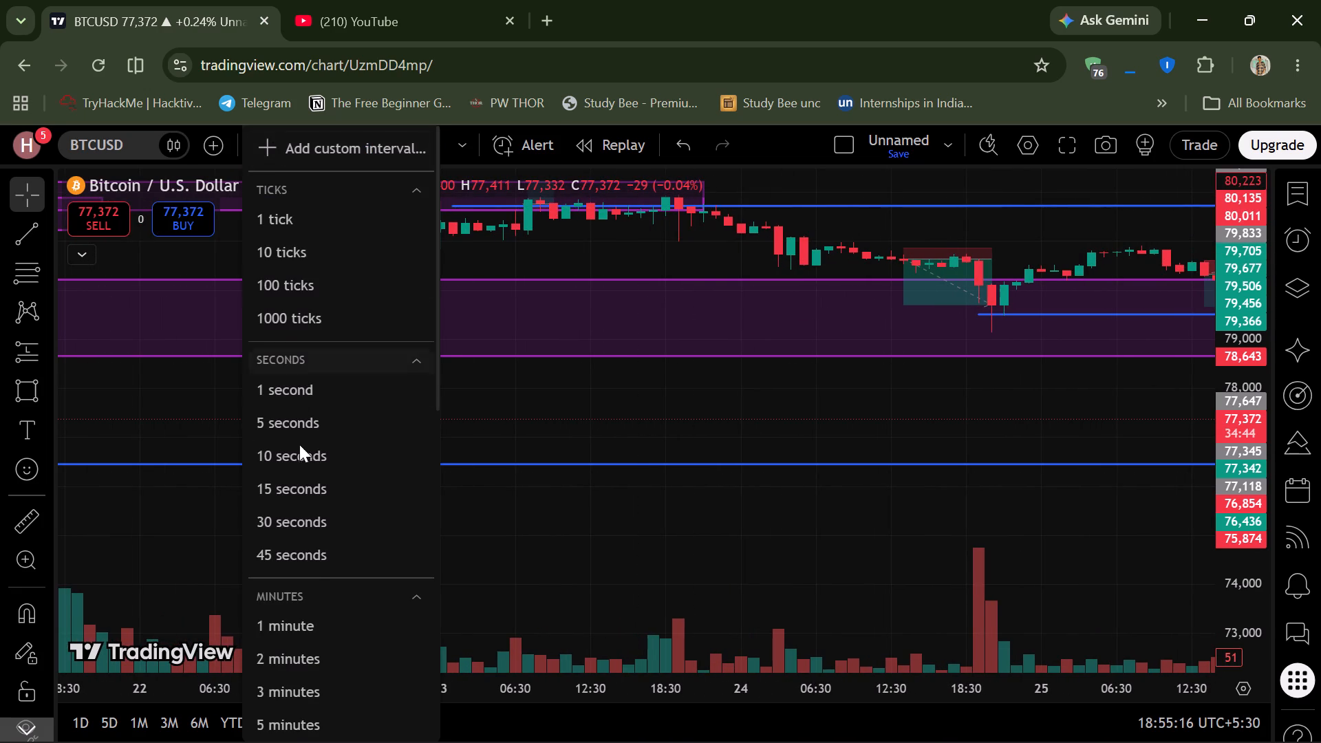
scroll(308, 568, down, 5)
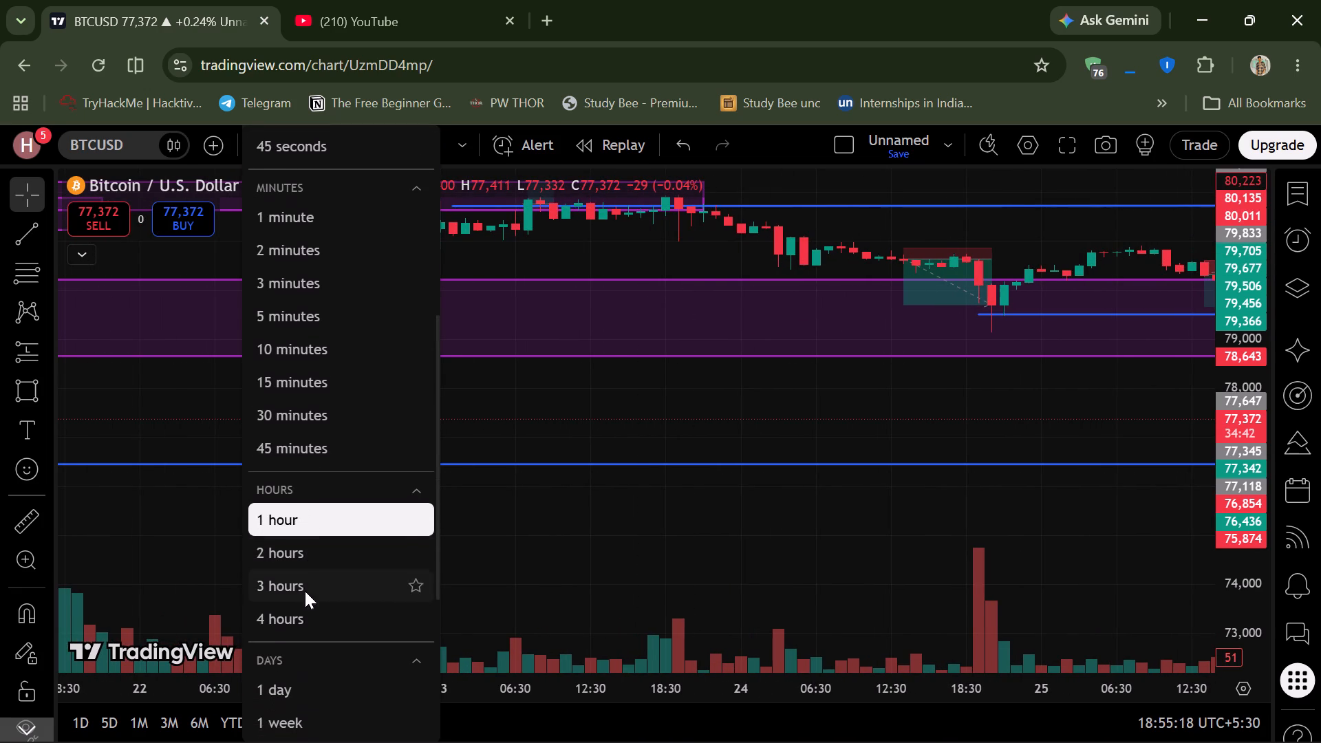
click(300, 620)
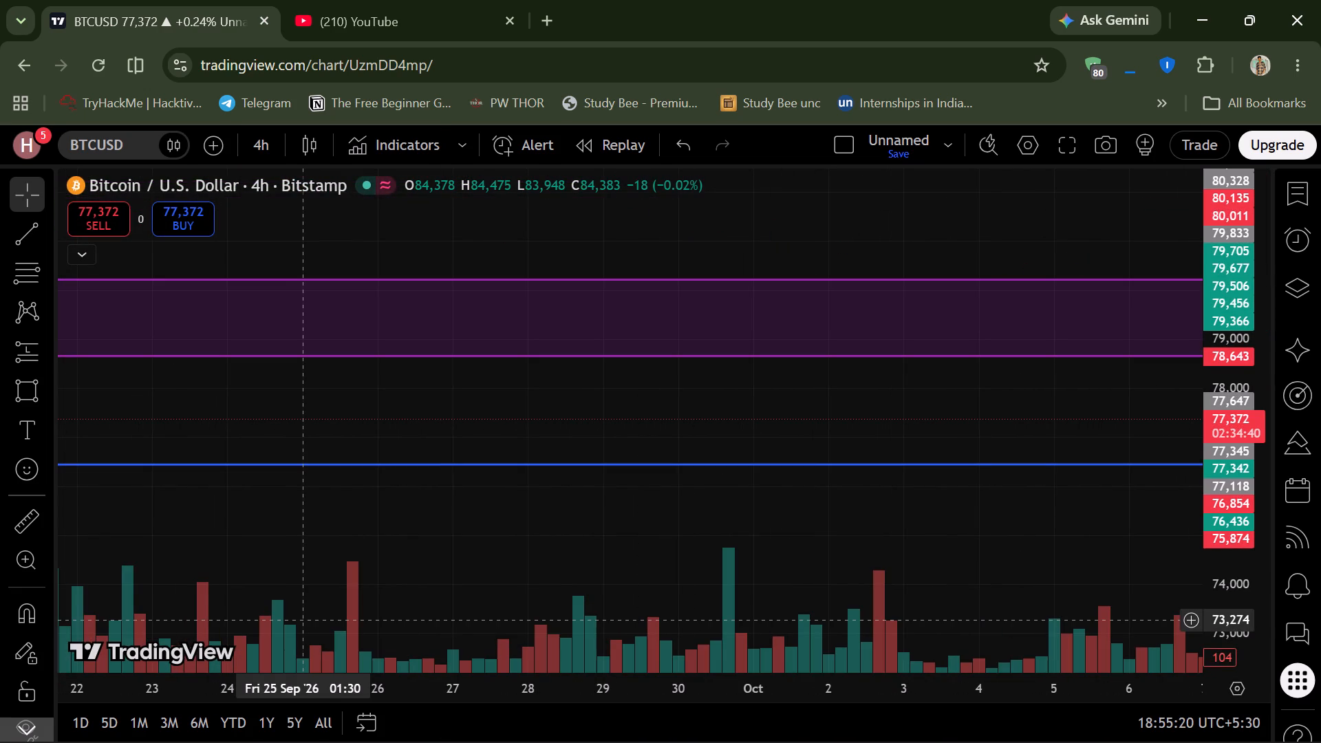
scroll(407, 590, right, 3)
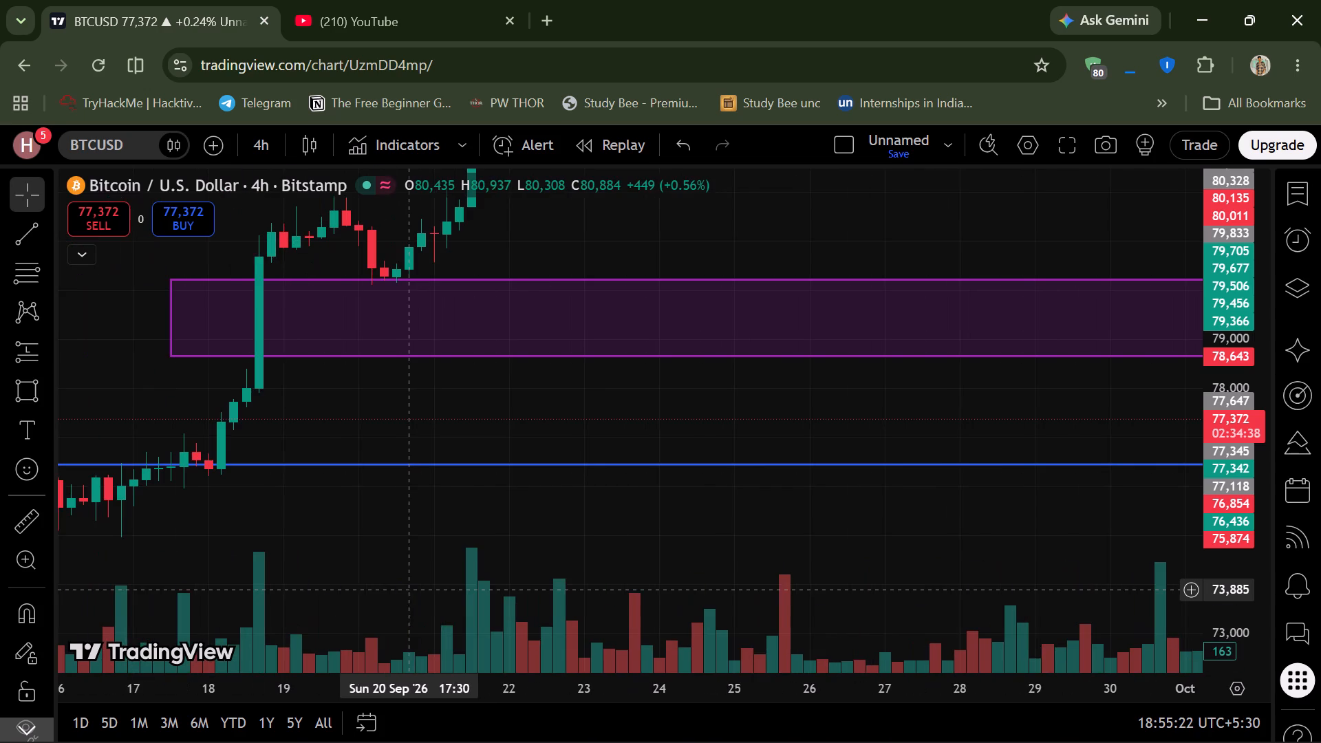
scroll(407, 590, right, 1)
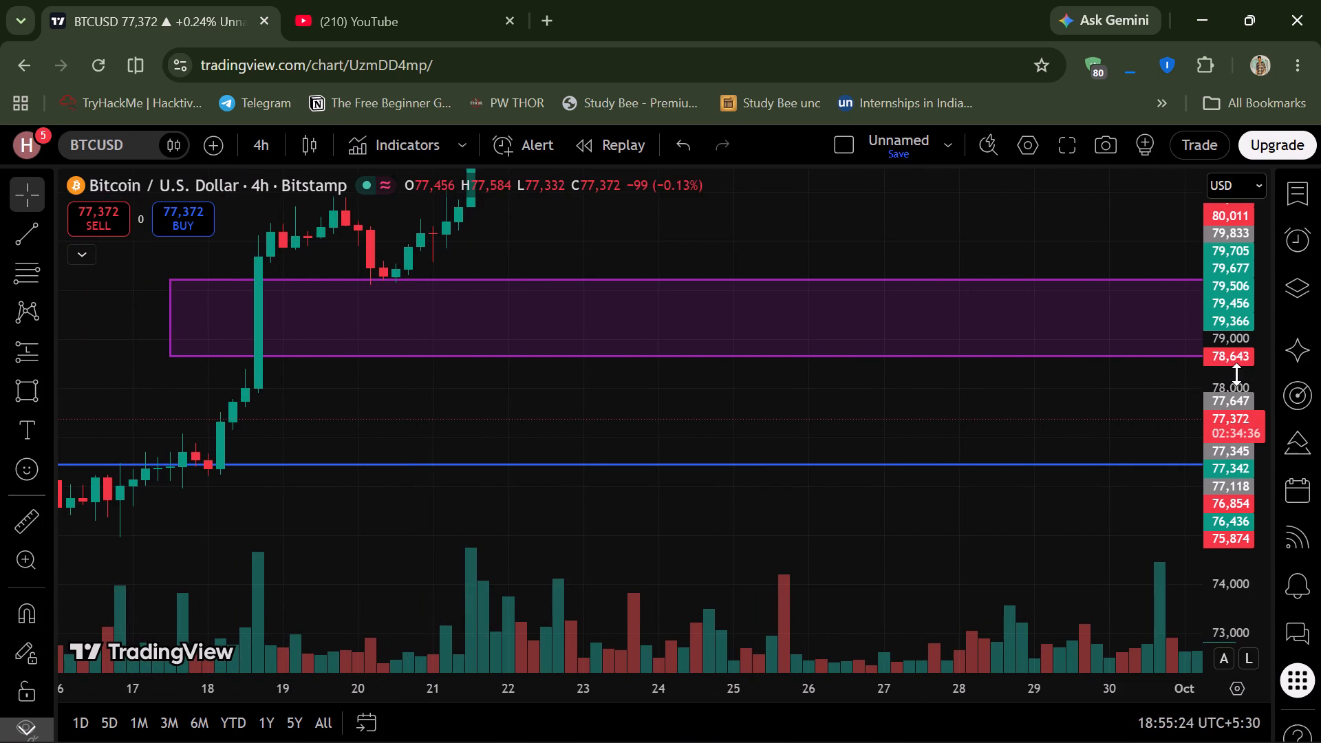
scroll(1236, 374, down, 6)
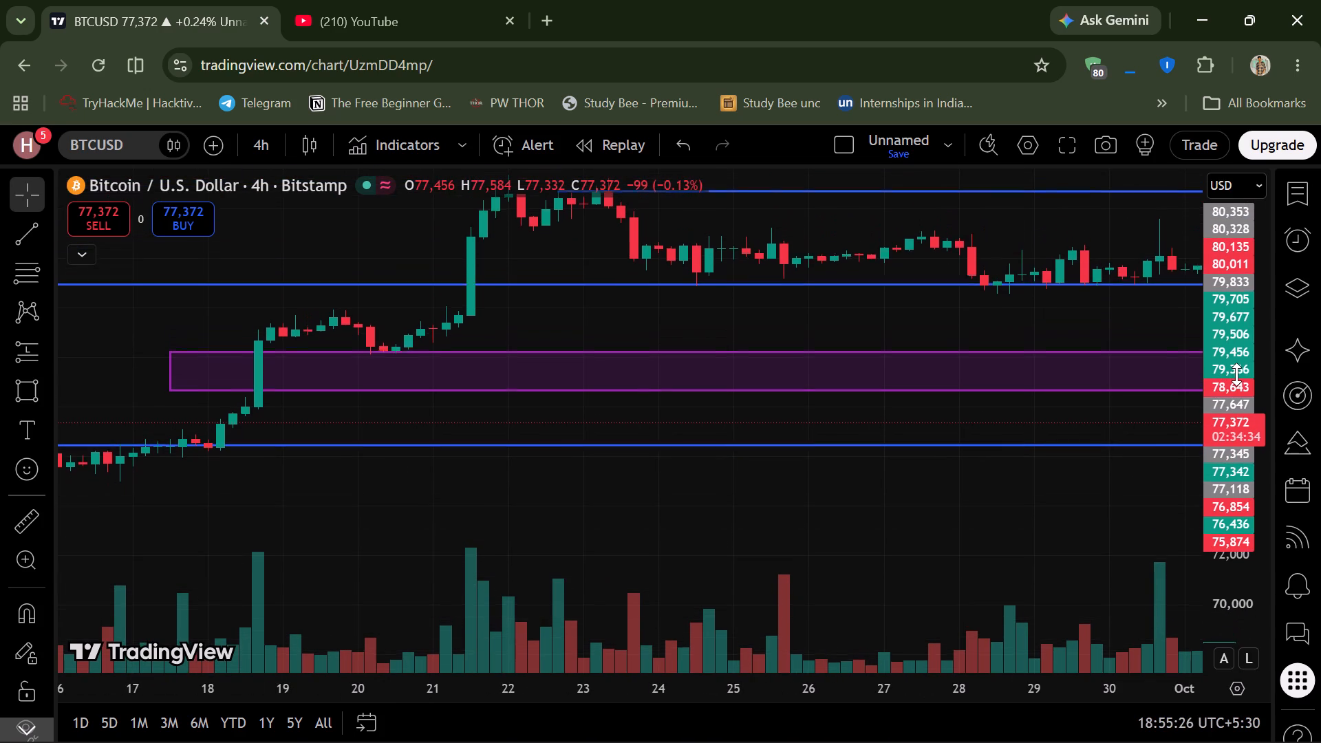
scroll(1236, 374, down, 1)
scroll(811, 686, right, 1)
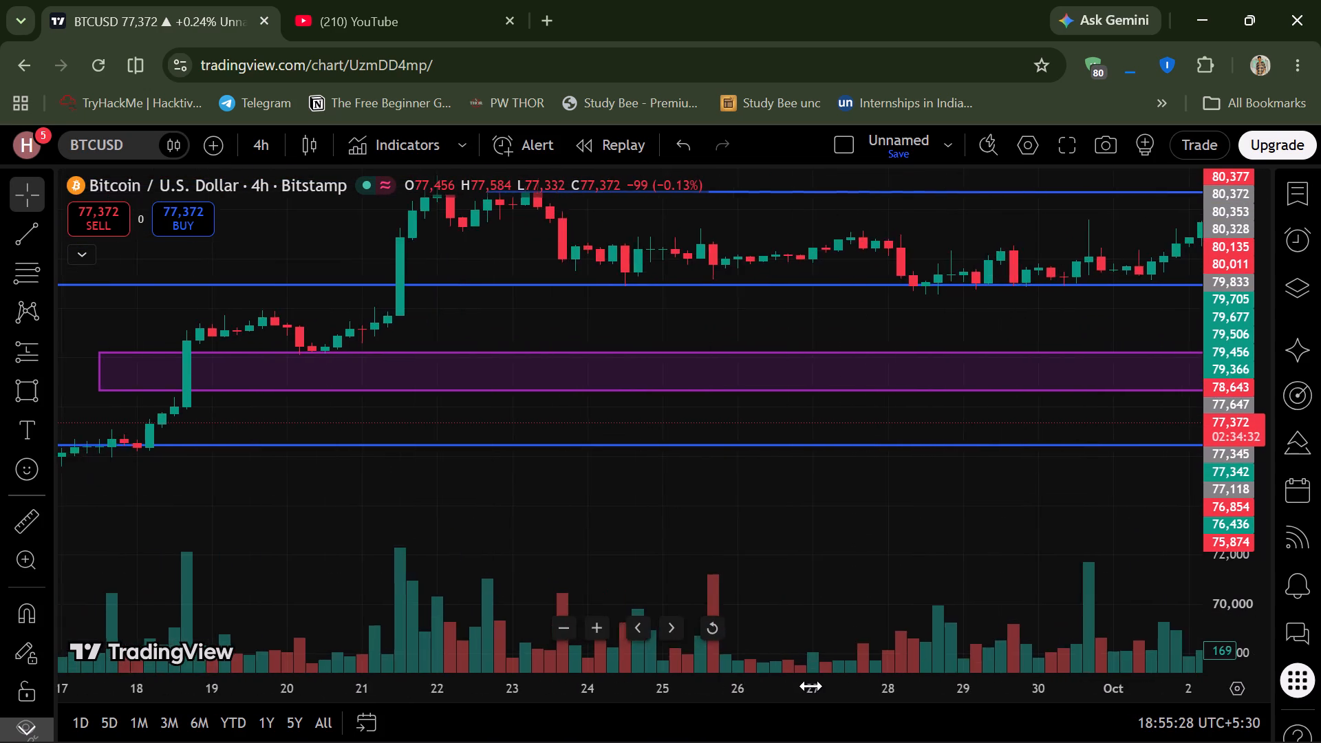
scroll(811, 686, right, 1)
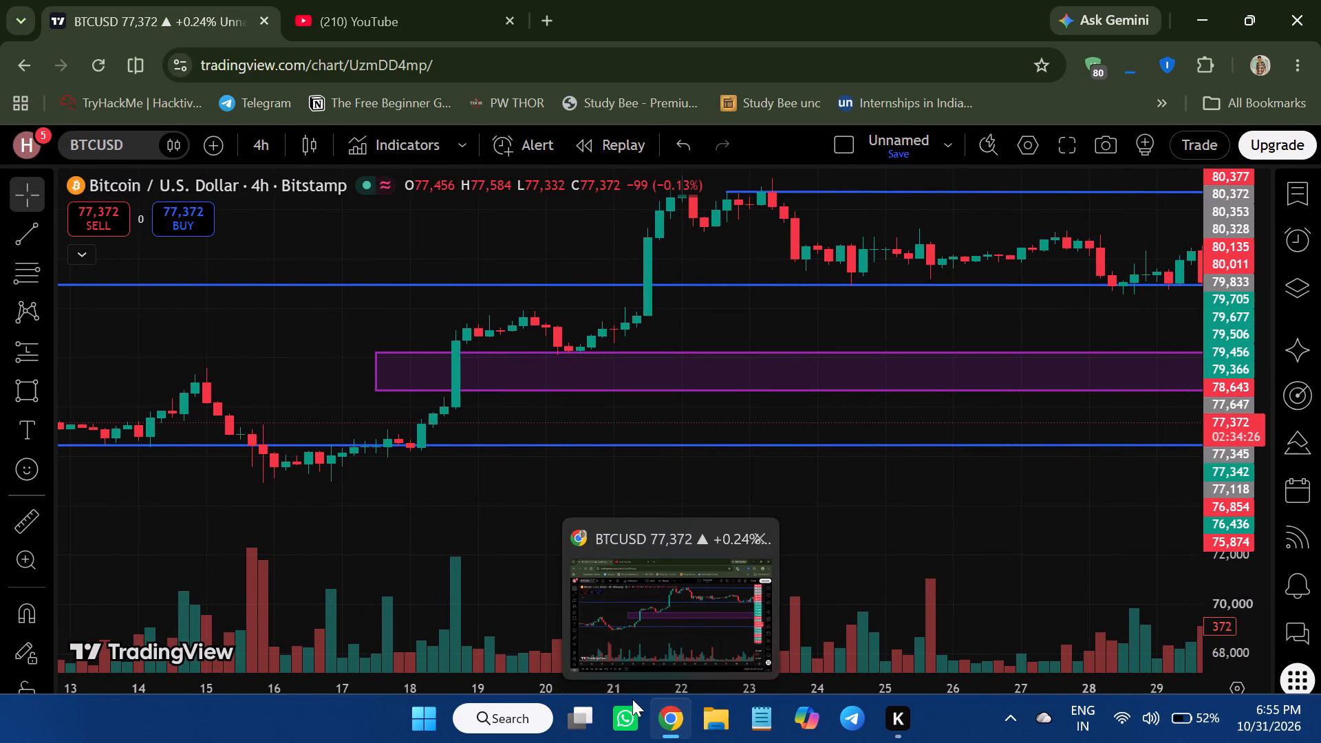
drag(532, 691, 609, 693)
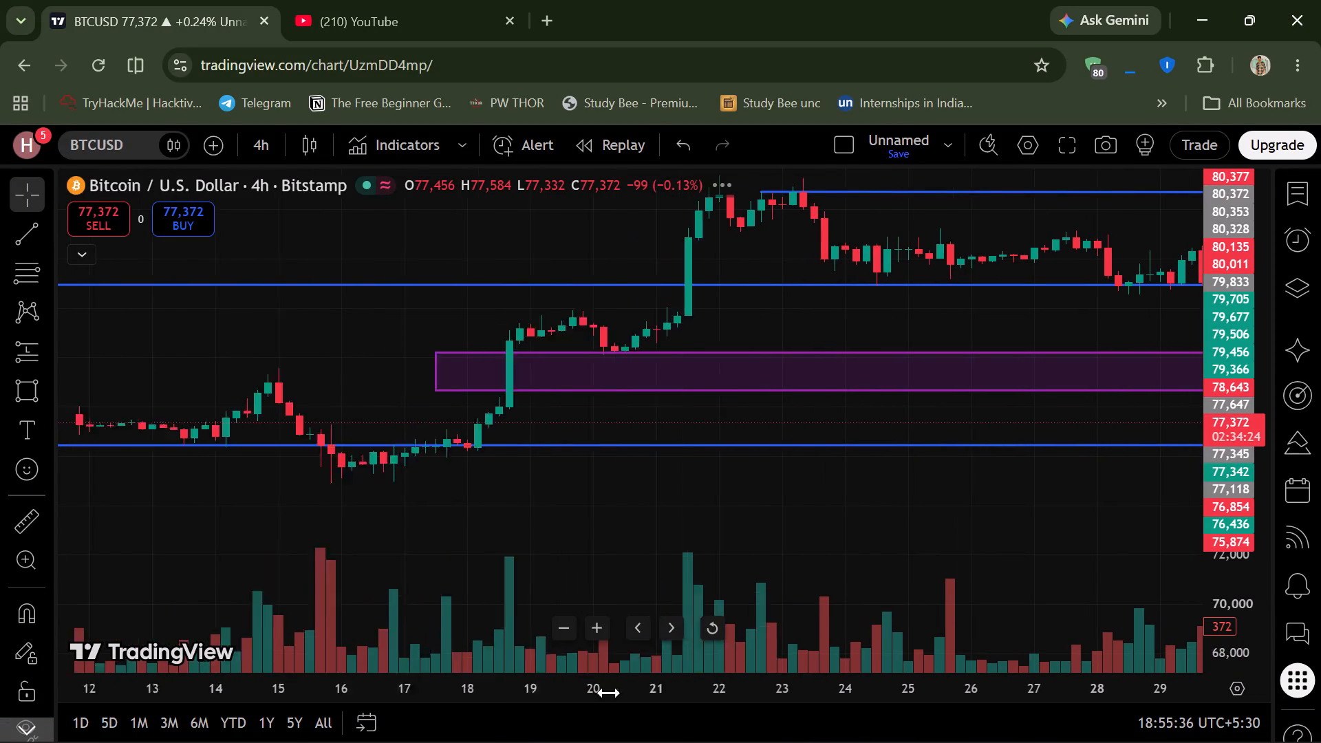
drag(609, 693, 882, 700)
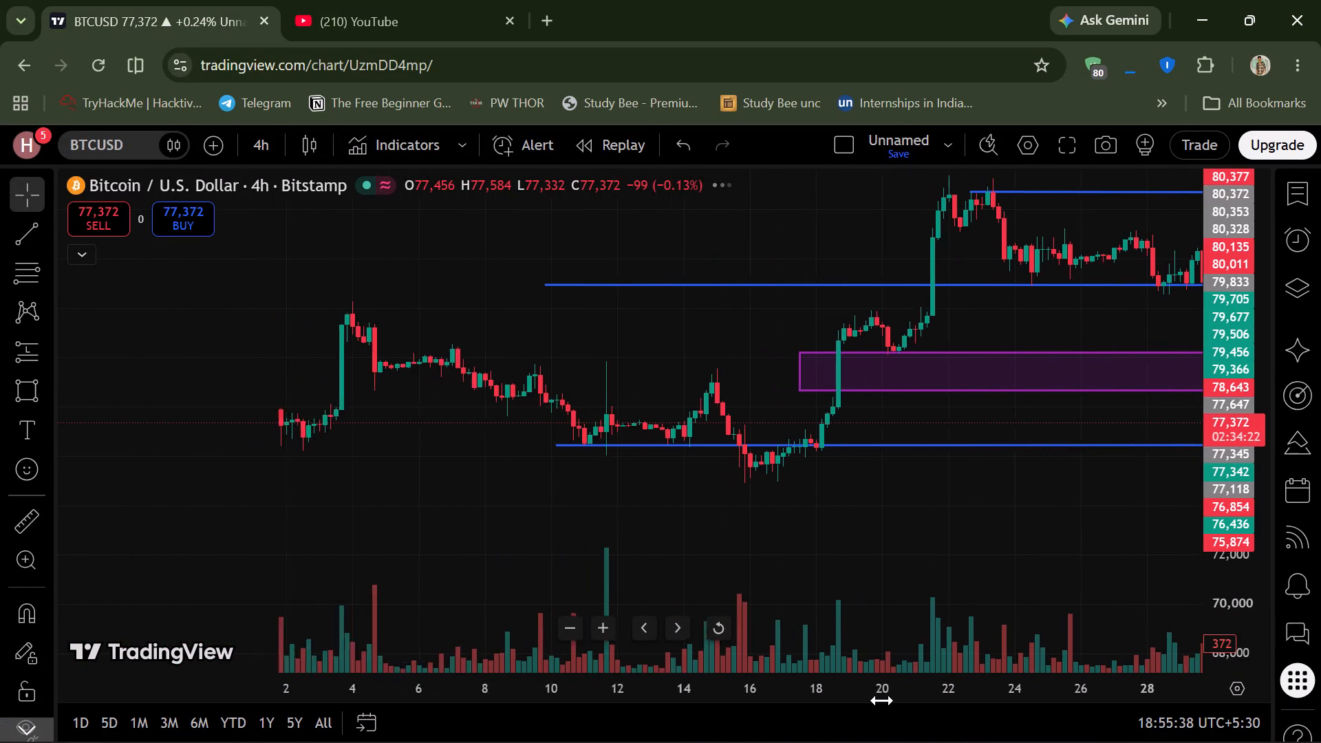
drag(882, 700, 883, 700)
Examine the 4-hour candles and marked zones from early October through to the latest price.
scroll(954, 510, left, 5)
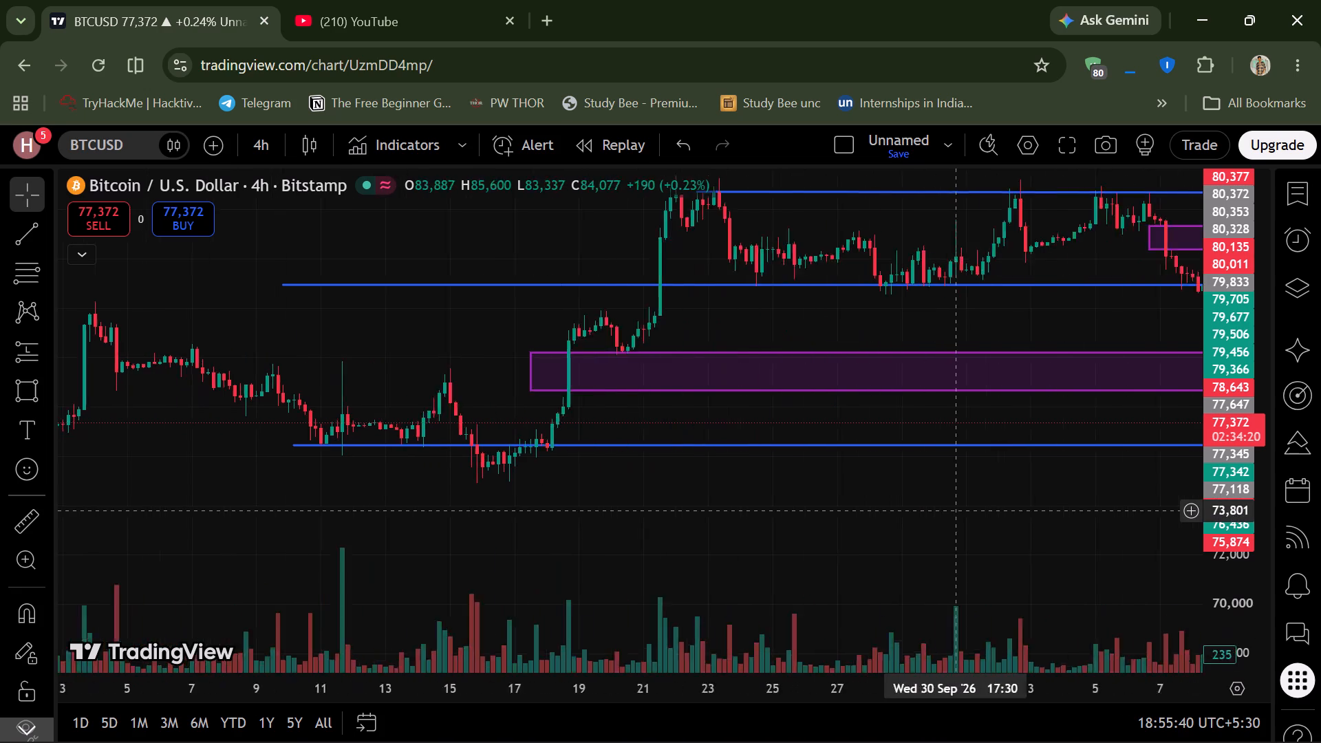
scroll(954, 510, left, 7)
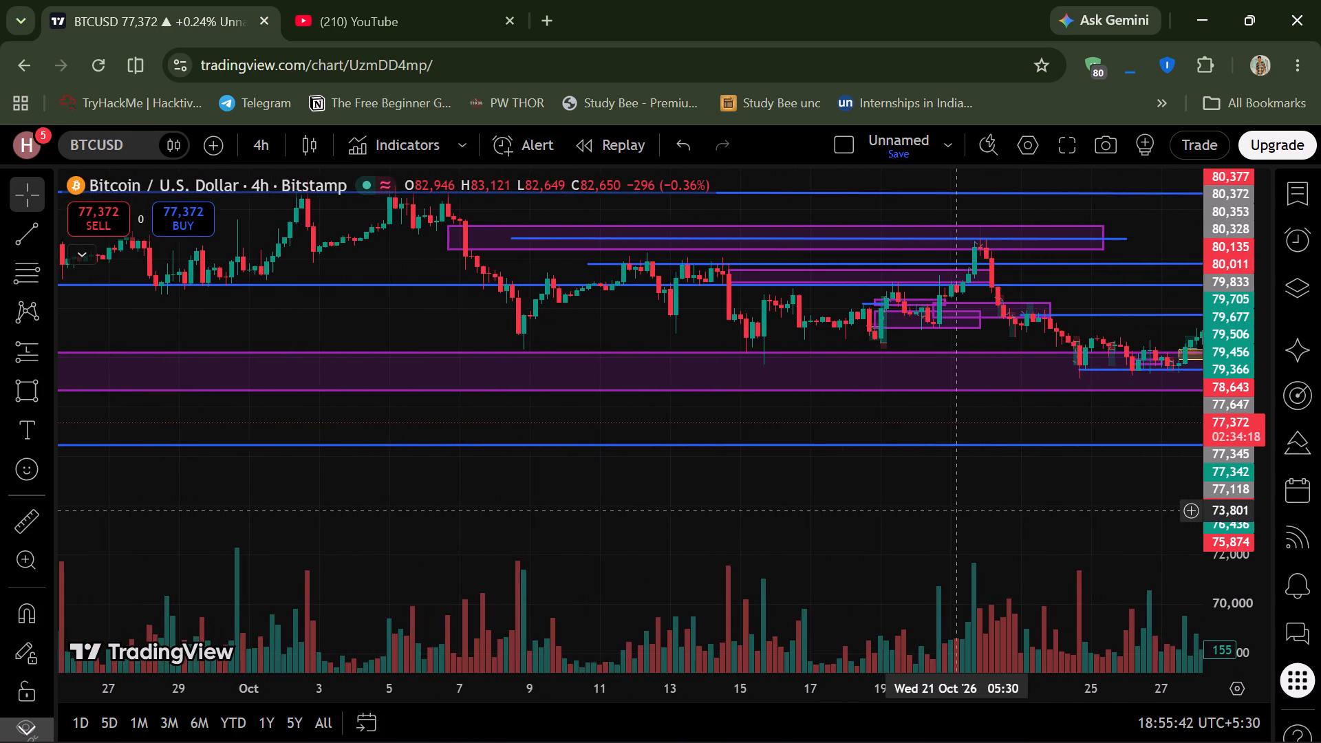
scroll(954, 510, left, 6)
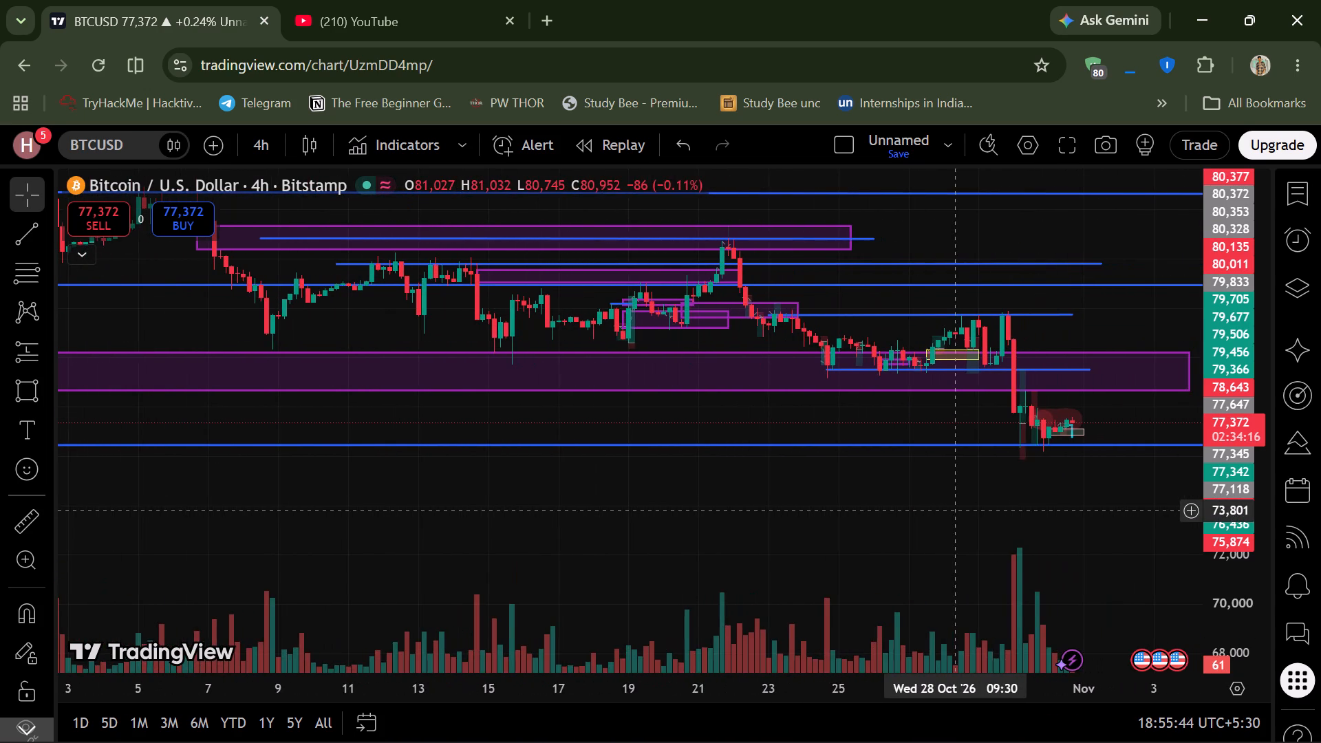
scroll(954, 510, left, 1)
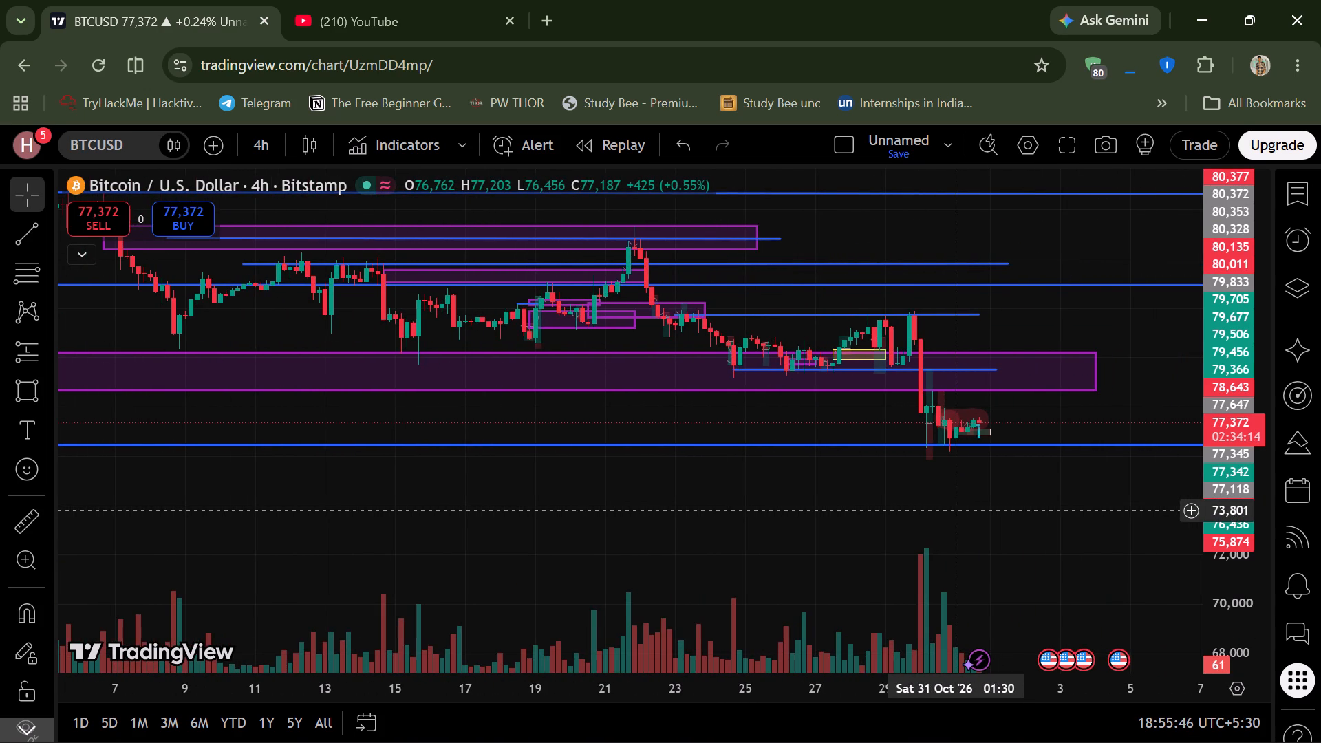
scroll(954, 510, left, 1)
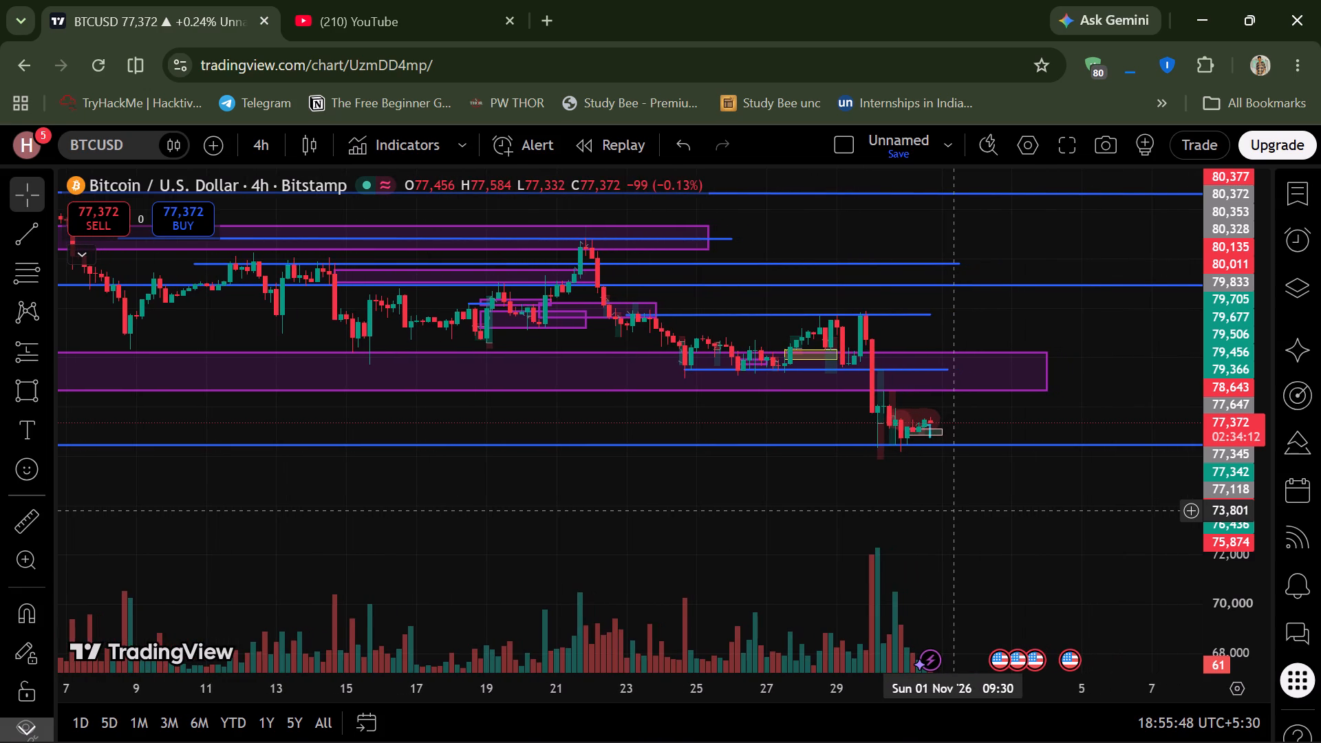
scroll(954, 510, left, 1)
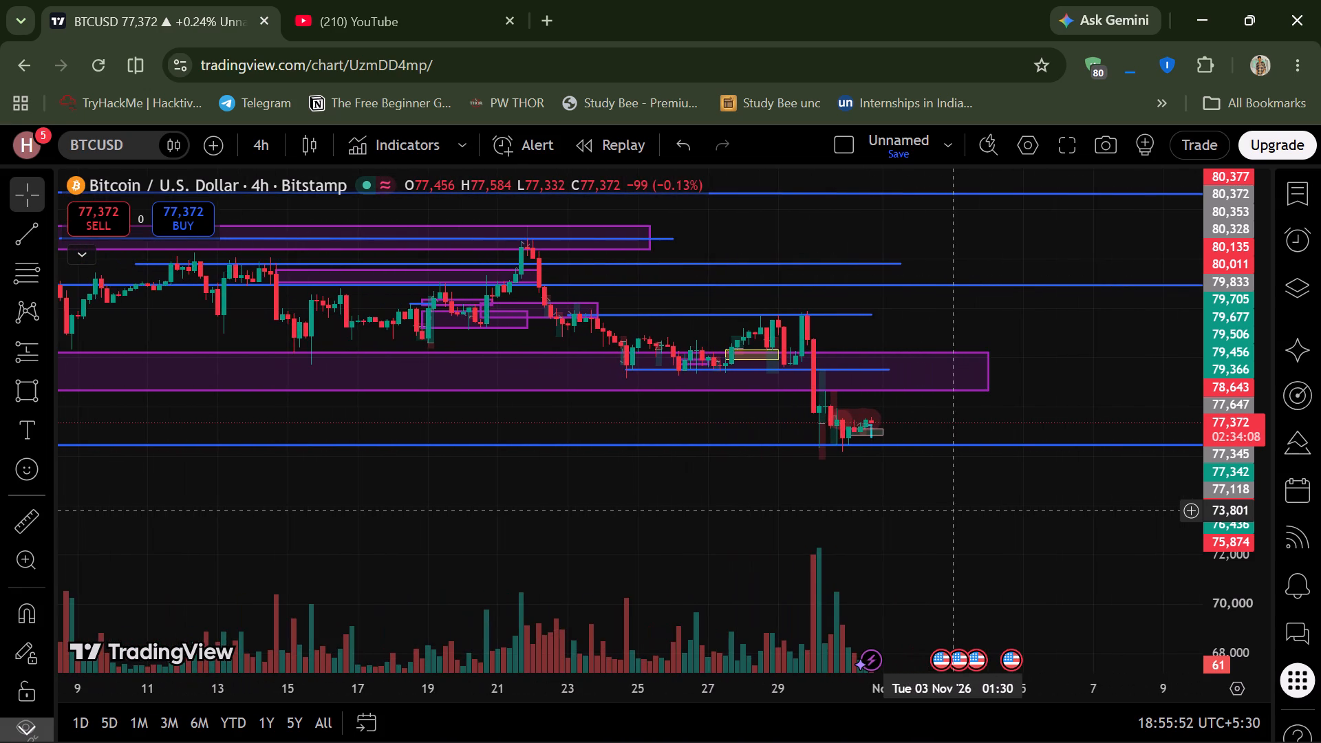
scroll(954, 510, right, 1)
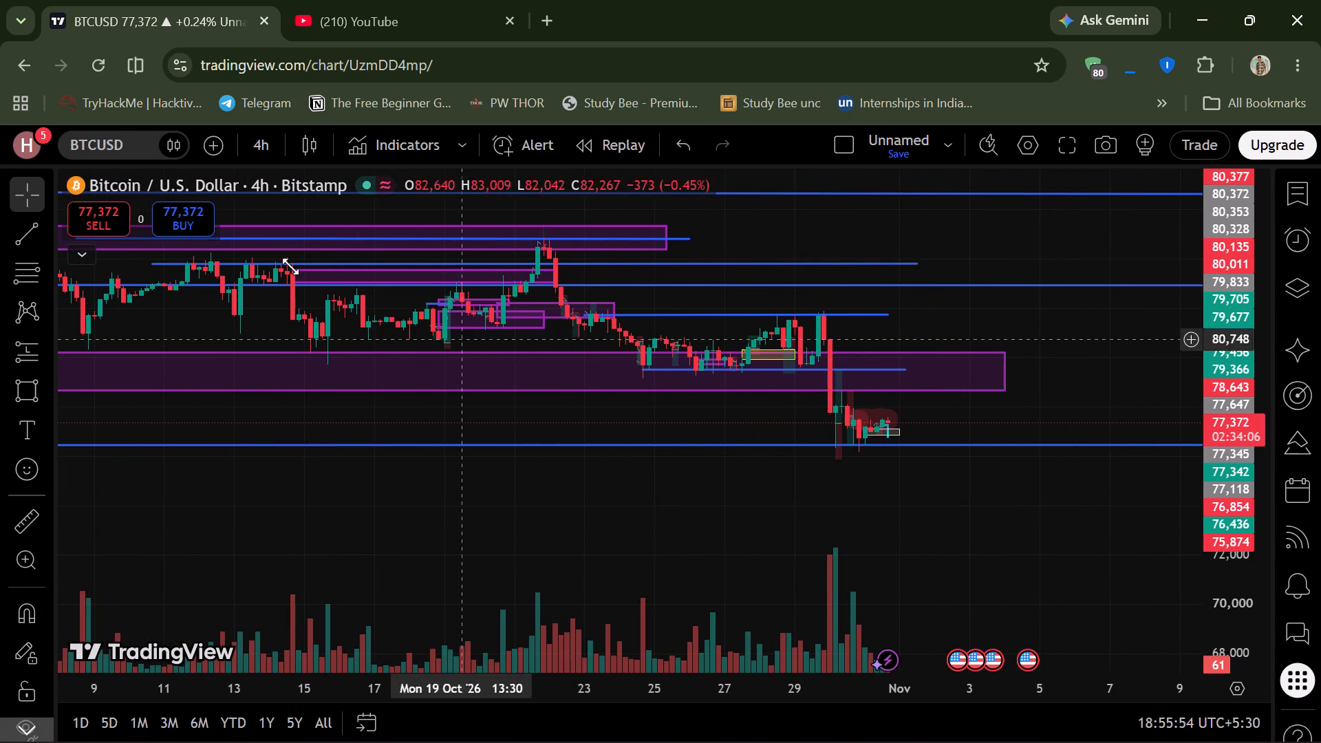
Set the chart interval to 15 minutes.
click(264, 146)
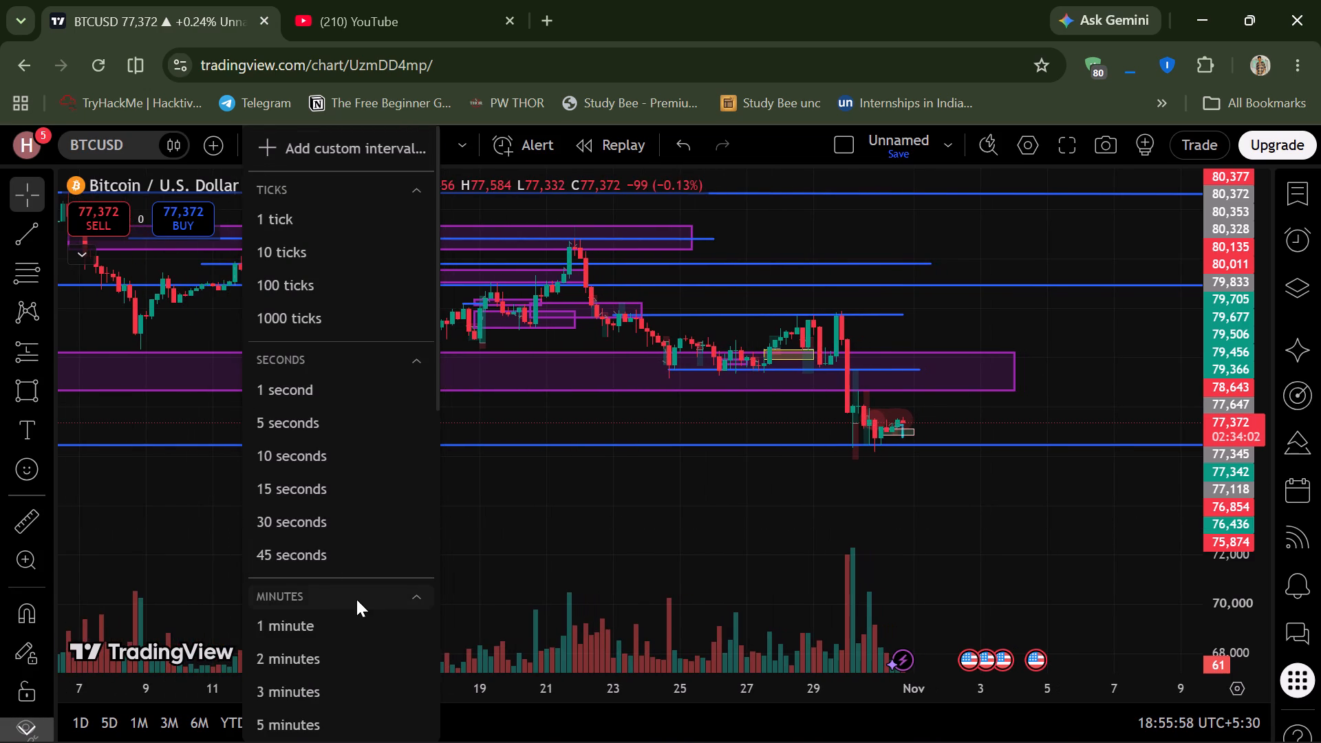
scroll(356, 599, down, 1)
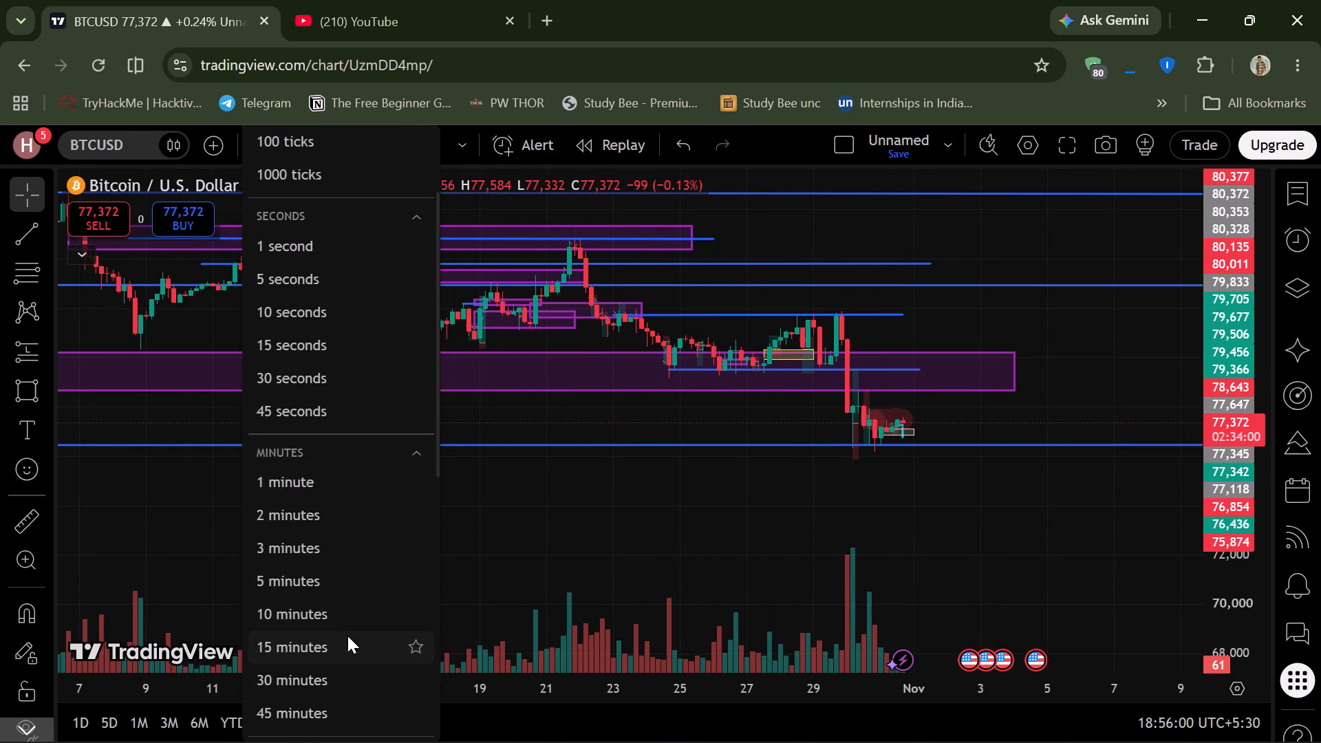
click(347, 636)
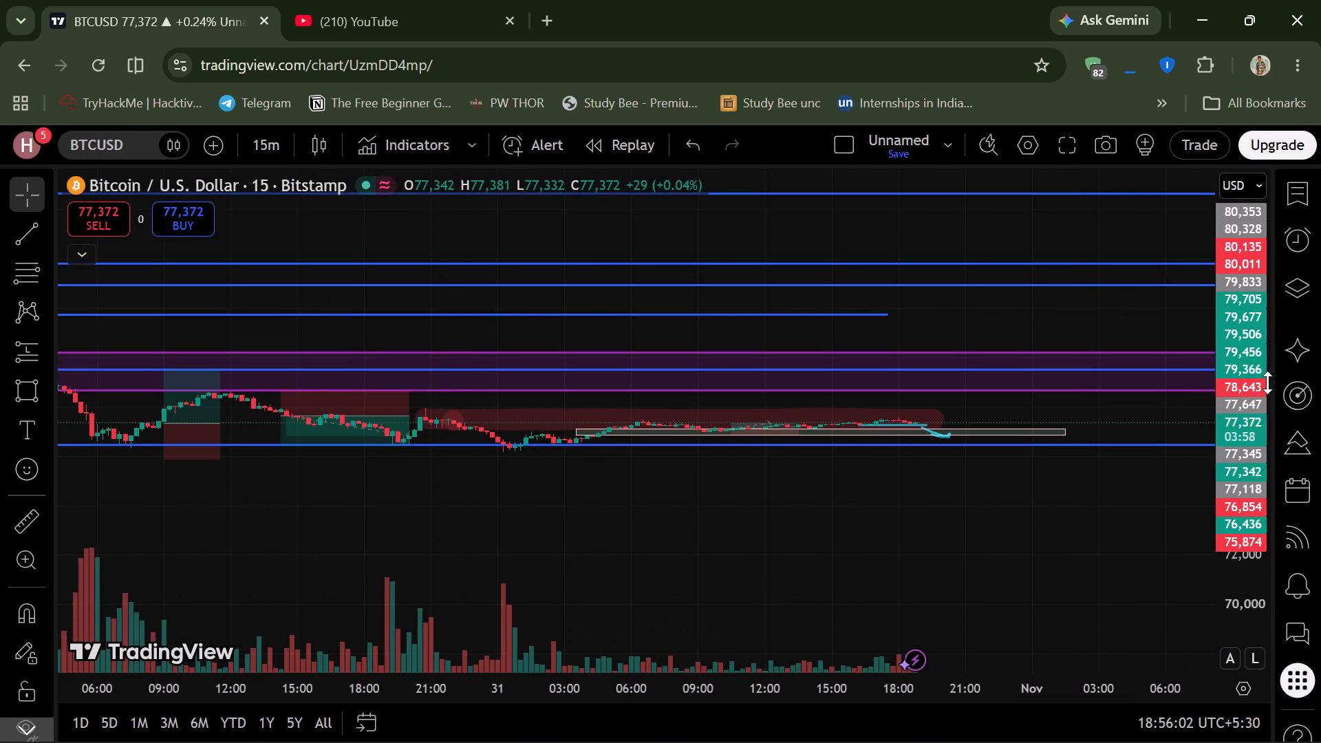
Examine the 15-minute candles and position zones of 30 and 31 October over a narrower price range.
drag(1240, 378, 1201, 0)
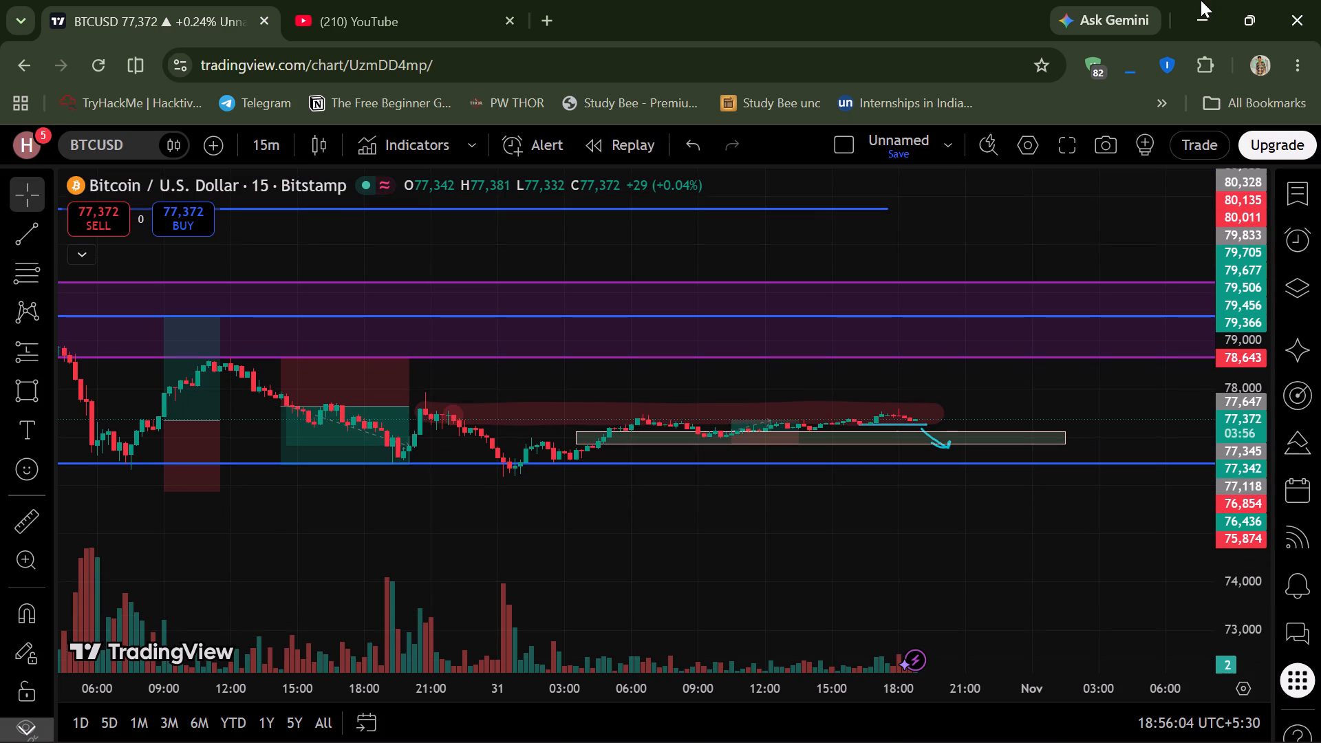
drag(1201, 0, 1212, 0)
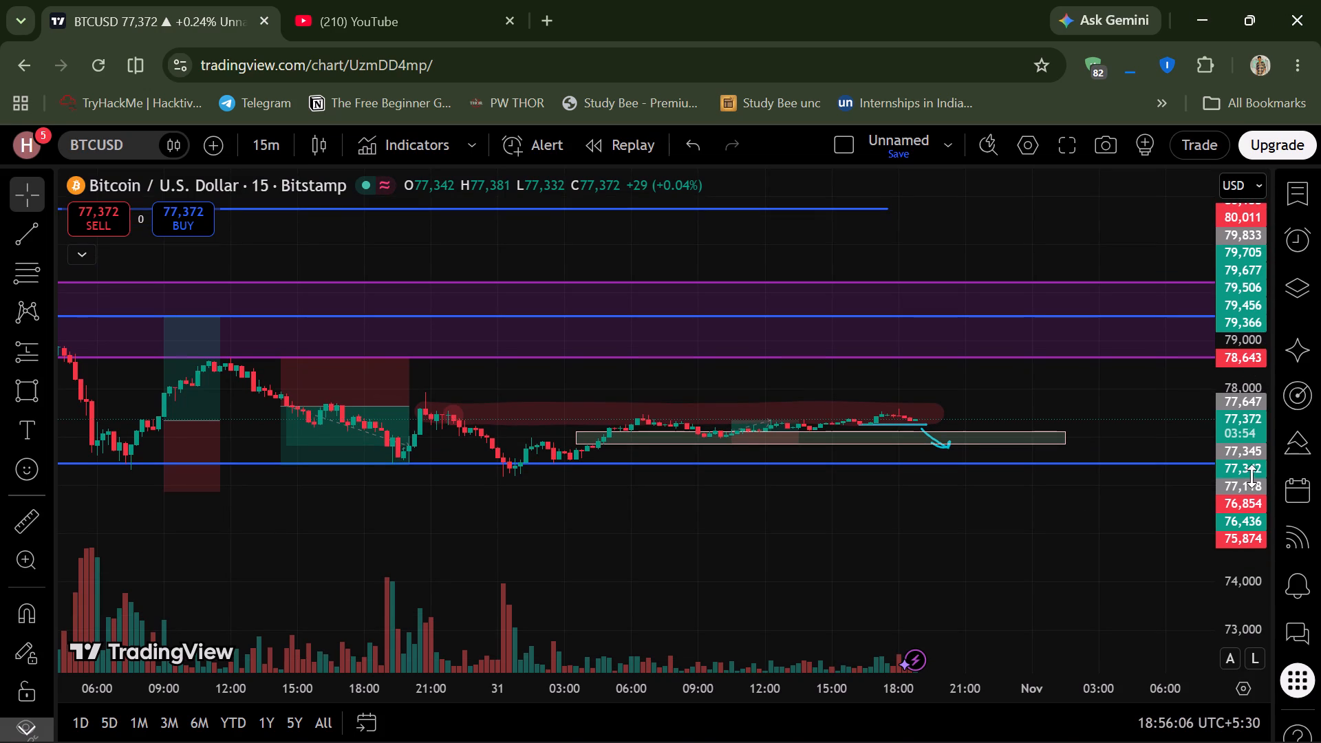
drag(1252, 510, 1227, 17)
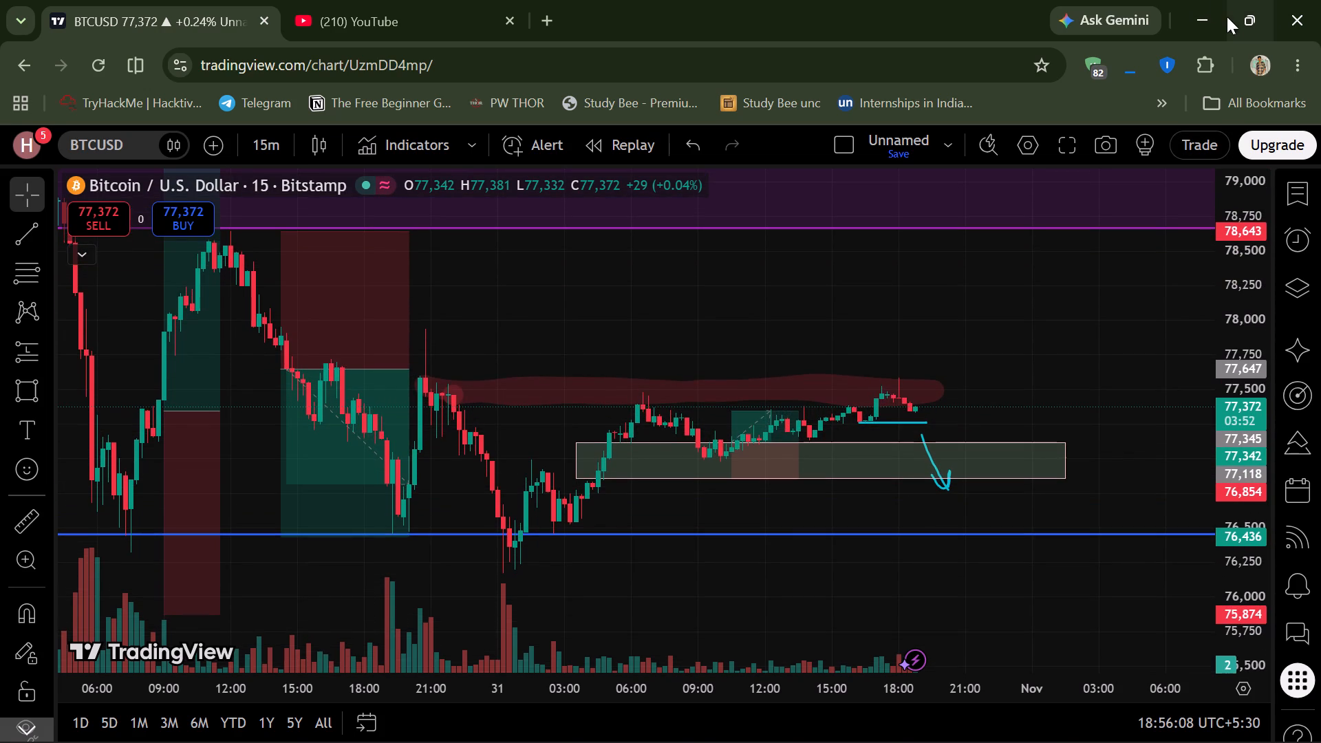
drag(1247, 380, 1252, 200)
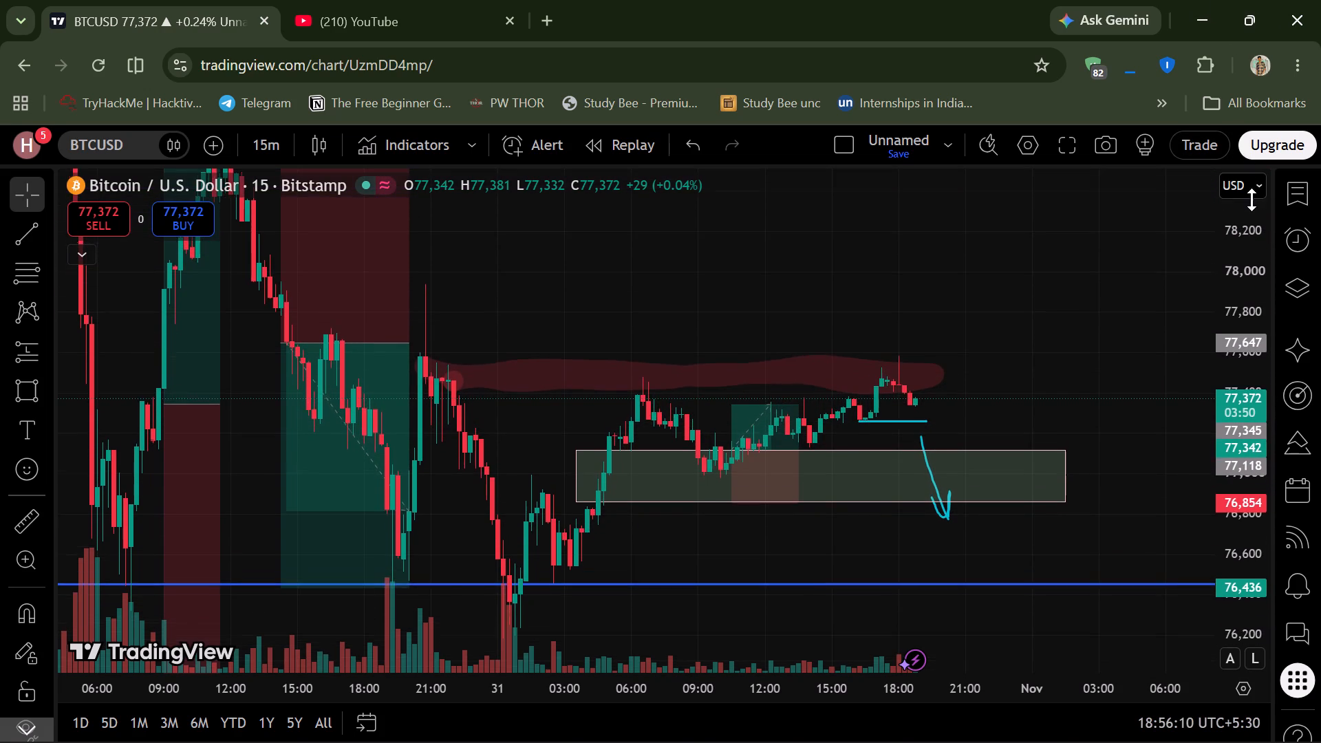
drag(1252, 200, 1250, 280)
scroll(942, 248, right, 5)
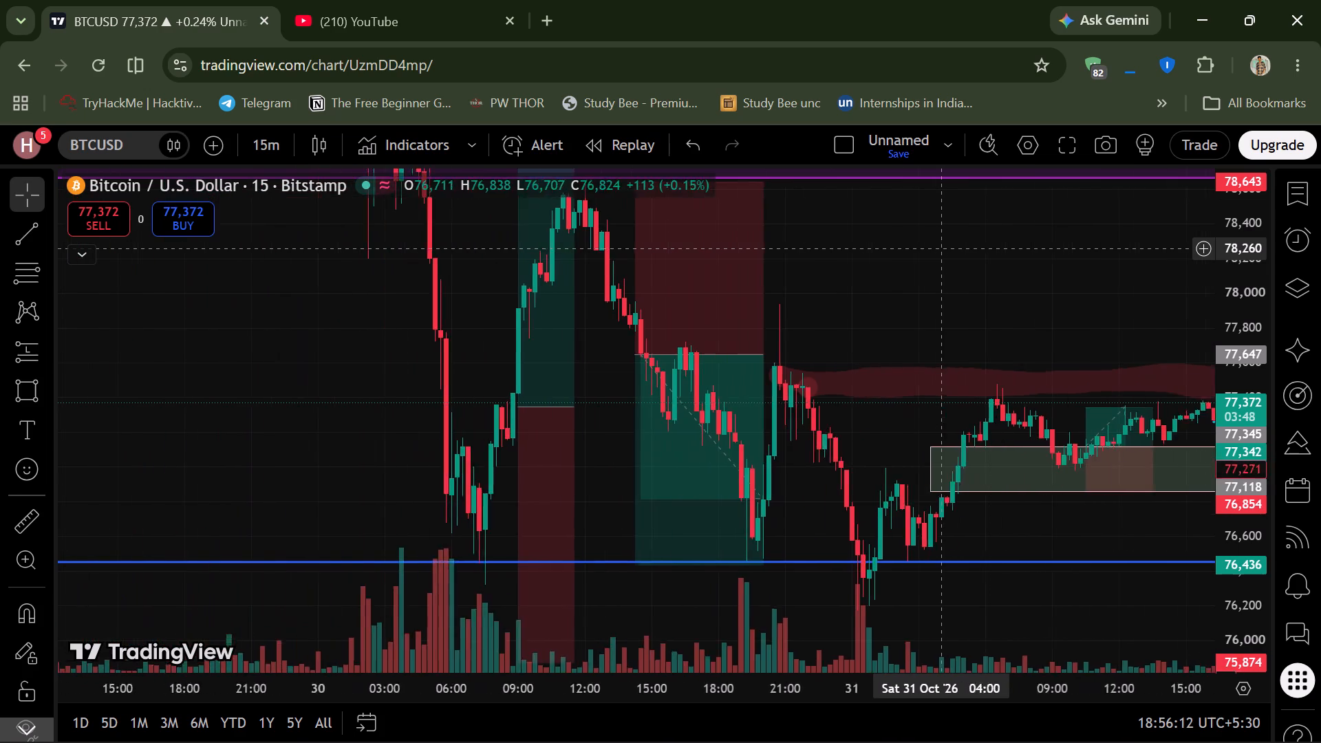
scroll(942, 248, up, 1)
drag(942, 248, 1005, 438)
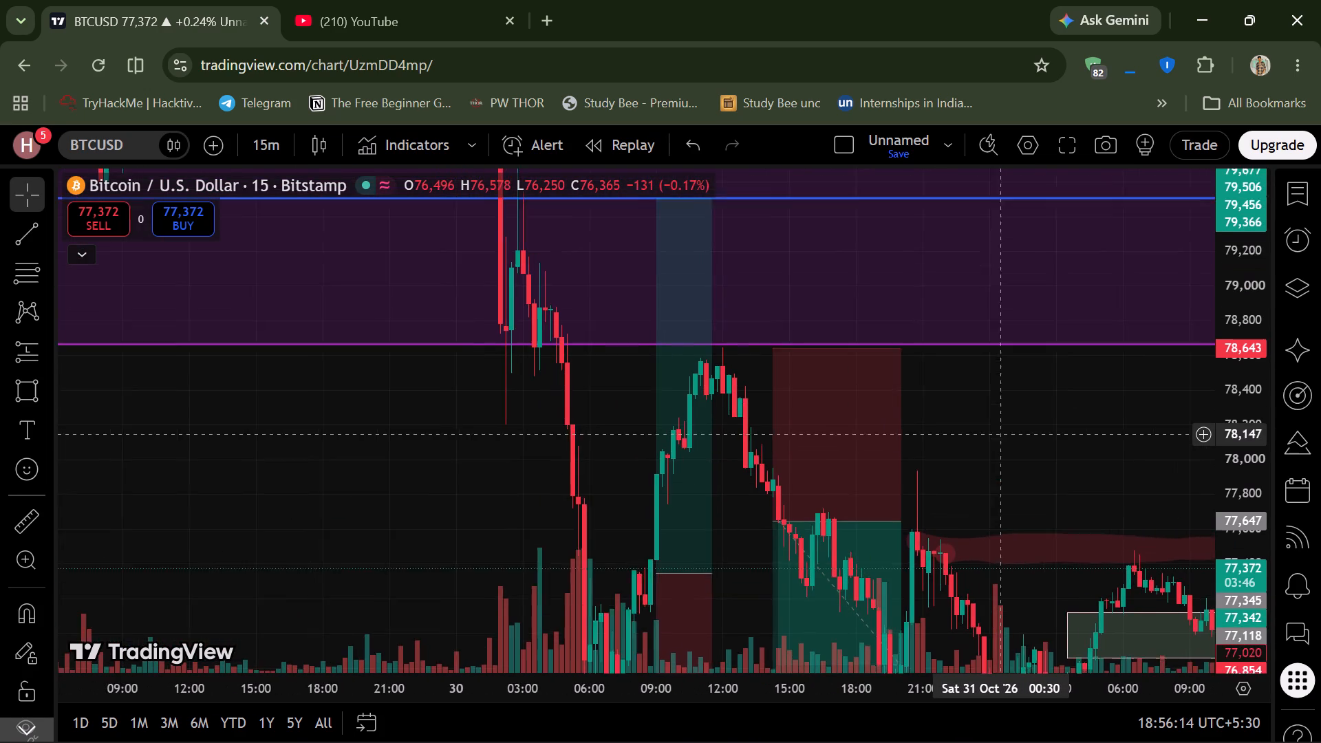
drag(1005, 438, 1026, 312)
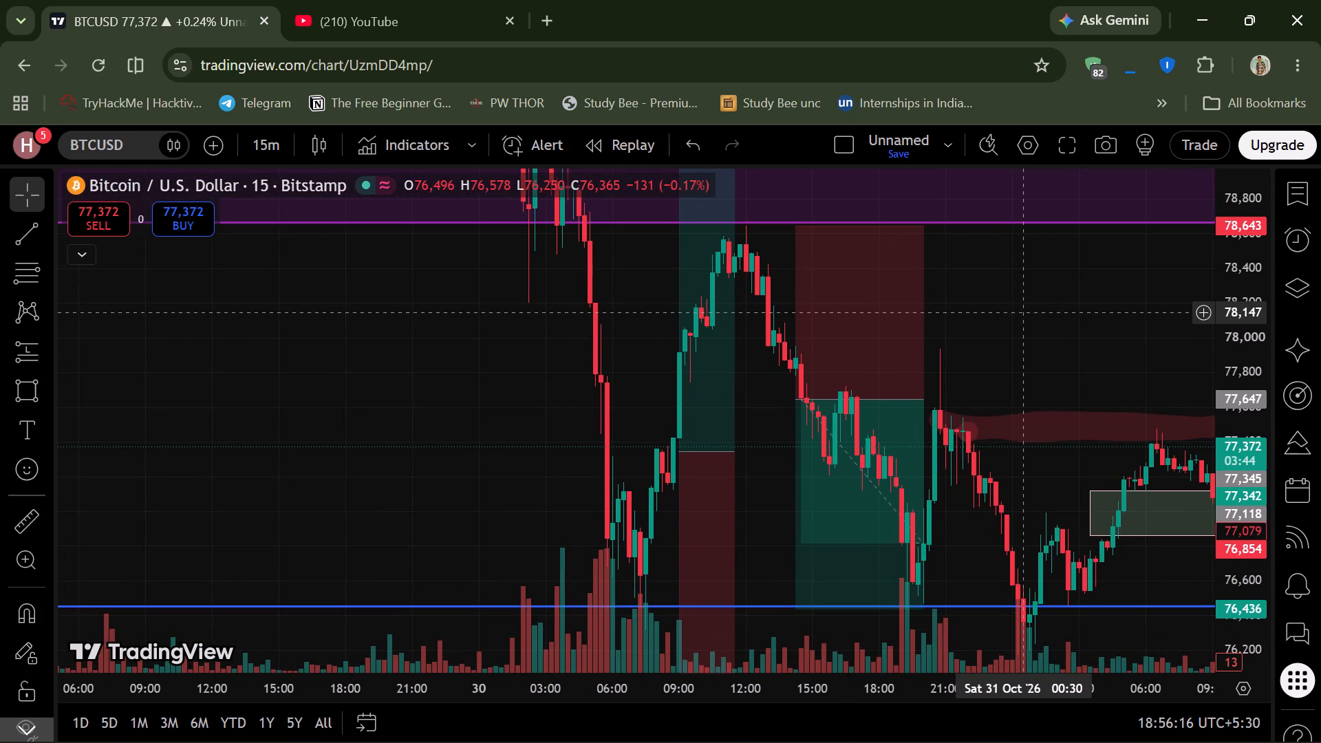
drag(1026, 312, 945, 312)
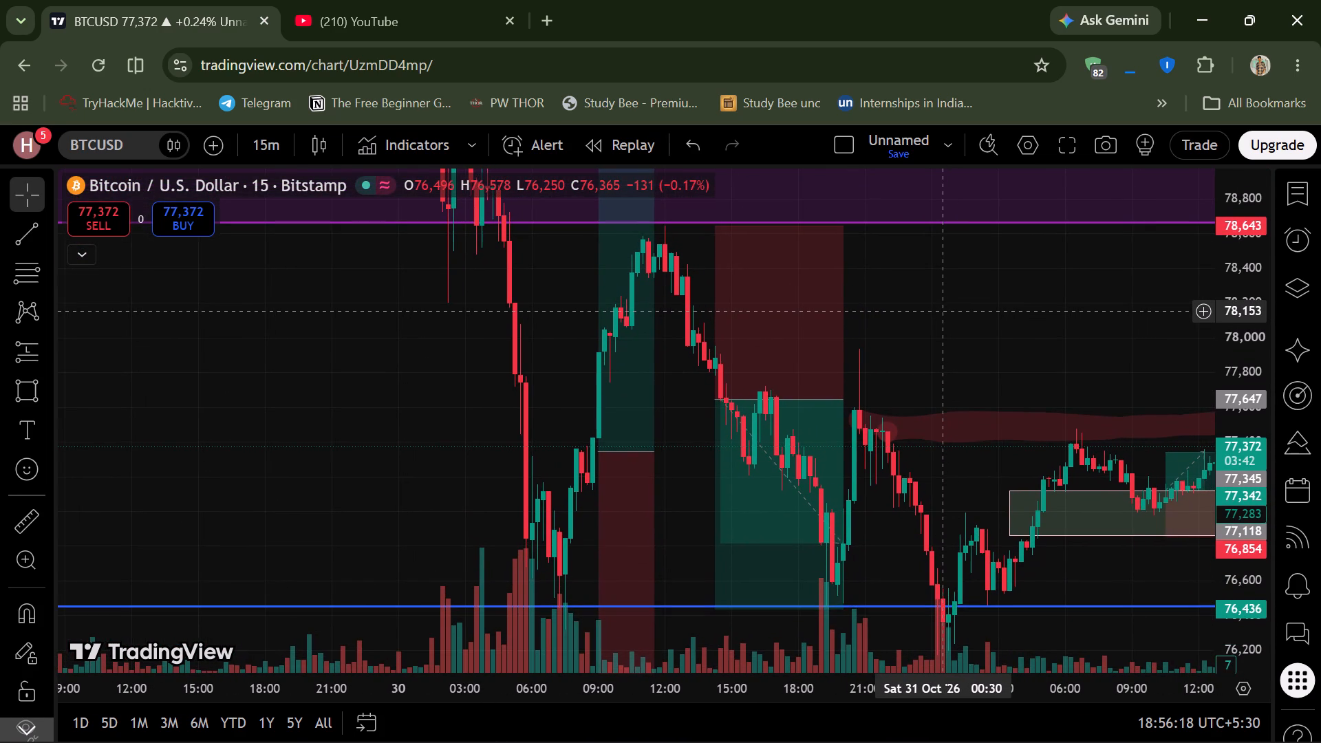
Capture a rectangular screen snip of the chart area around the upper part of the 30 October short position.
click(1106, 133)
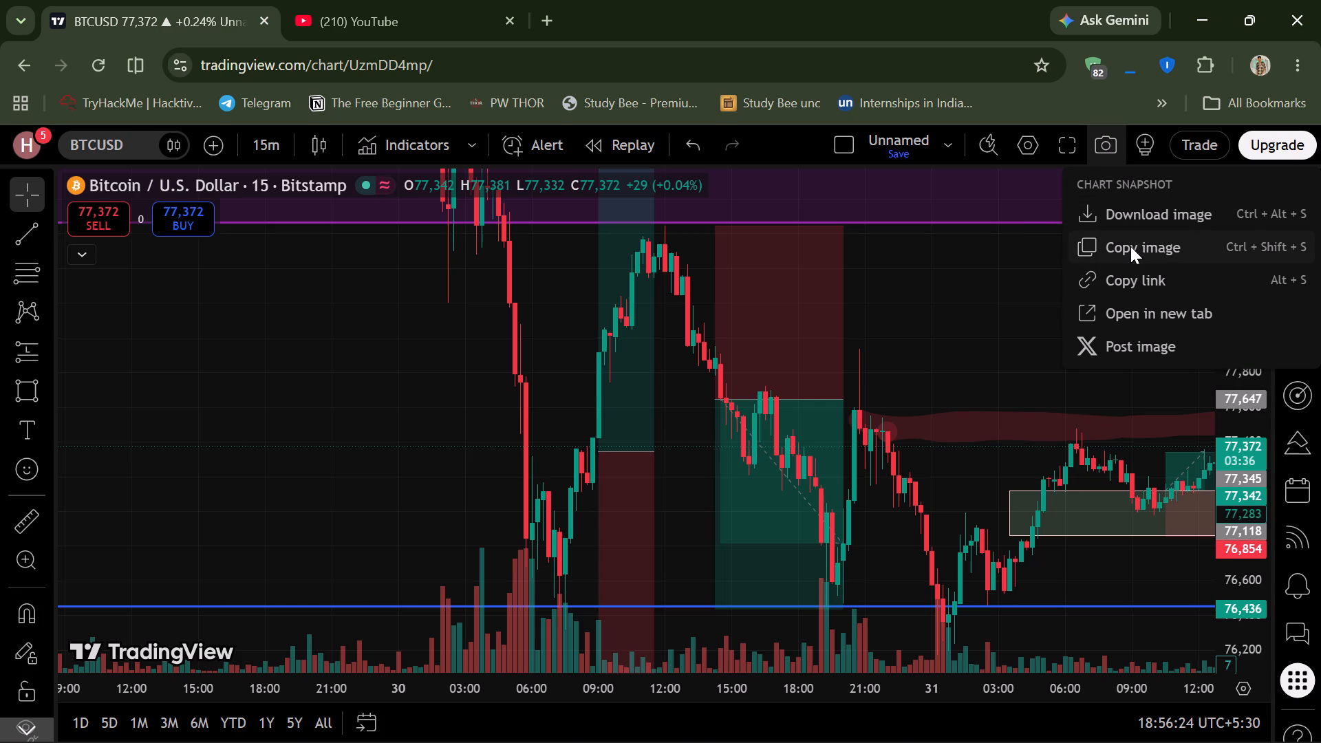
click(939, 294)
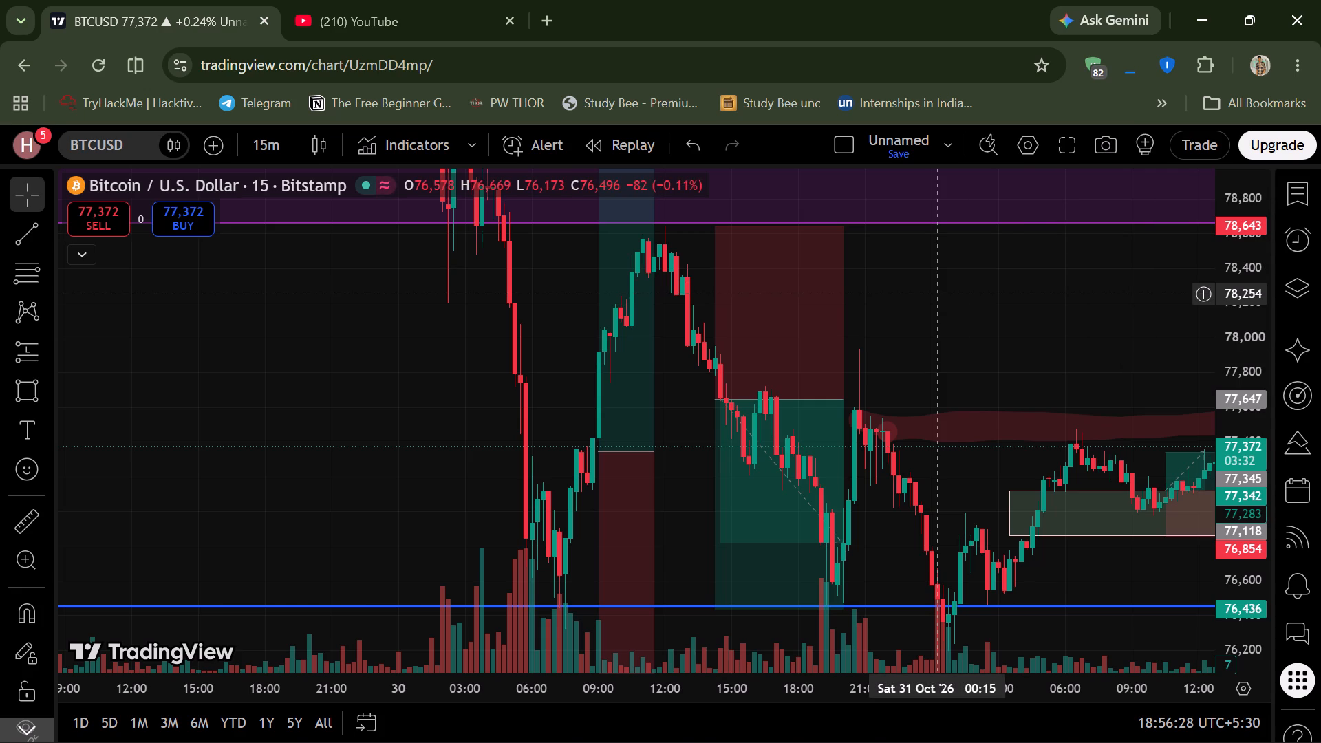
key(Print)
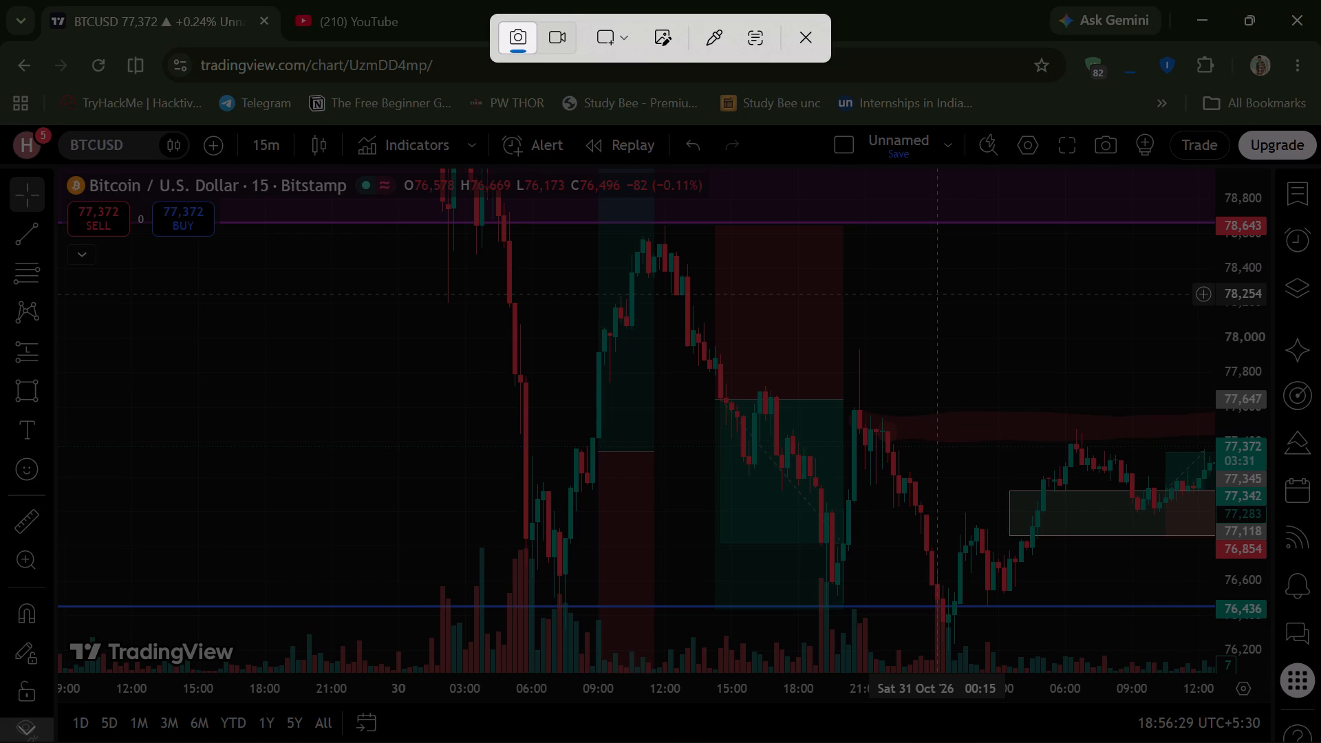
drag(702, 227, 931, 268)
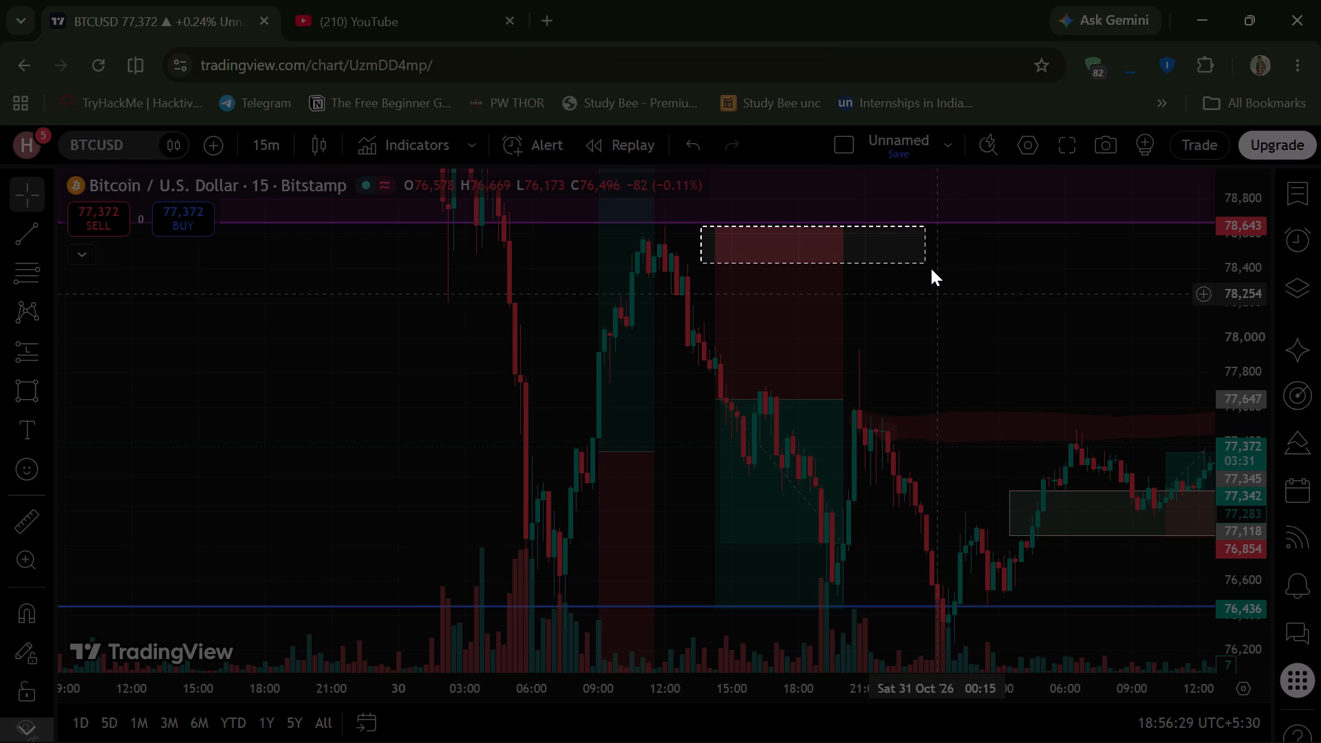
drag(931, 268, 958, 438)
click(958, 438)
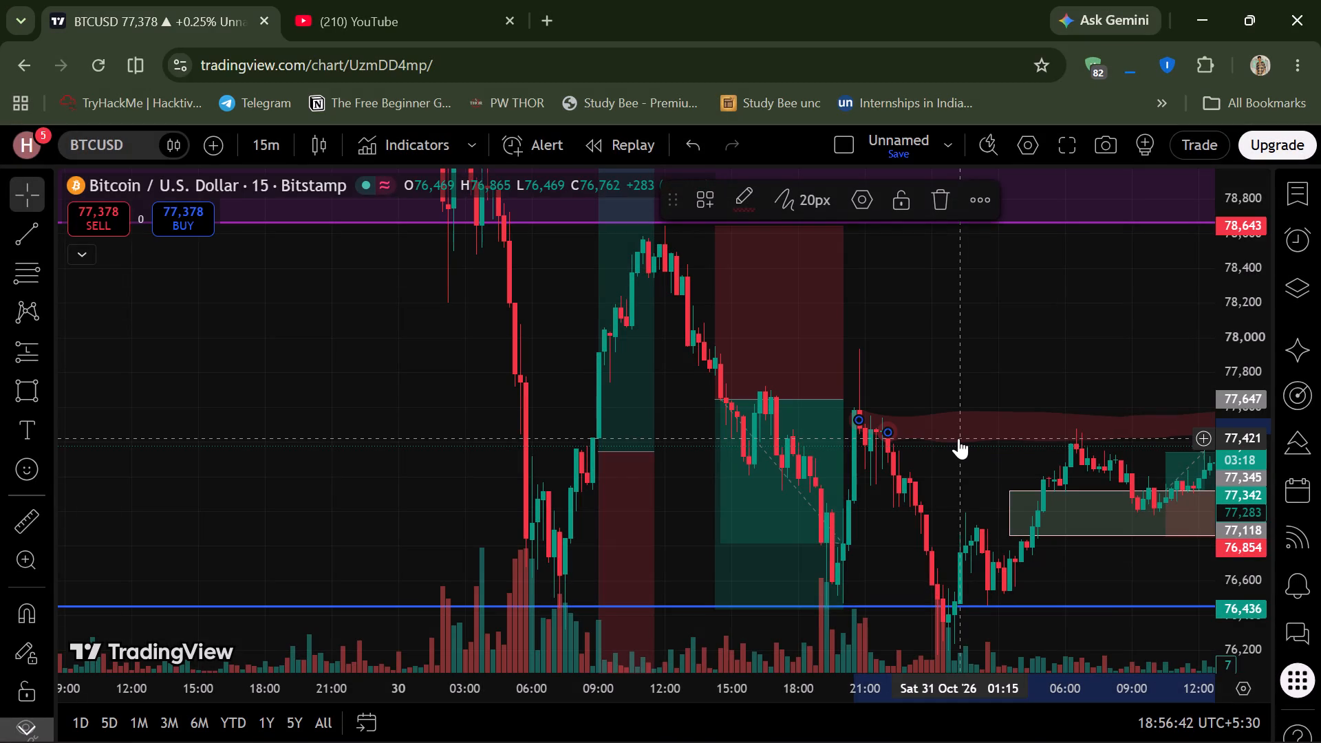
Dismiss the Snipping Tool notification covering the chart.
click(779, 377)
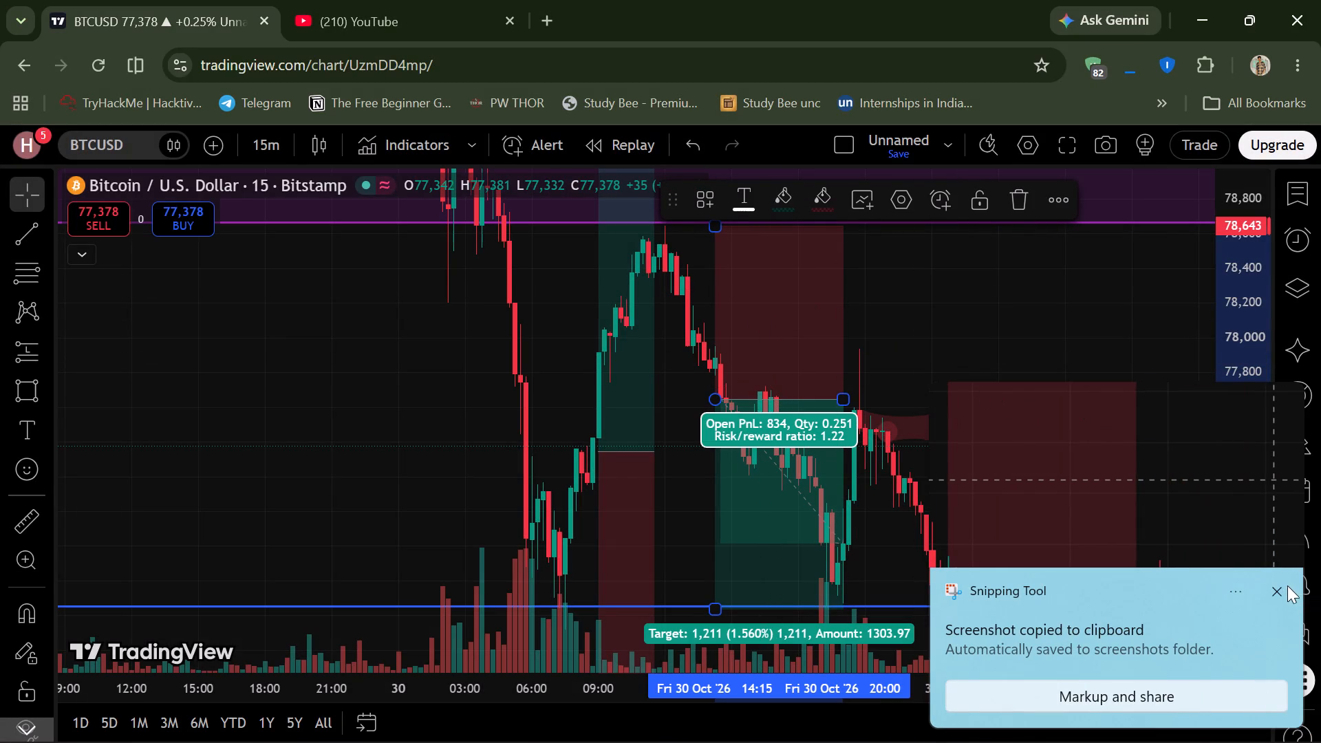
click(1236, 590)
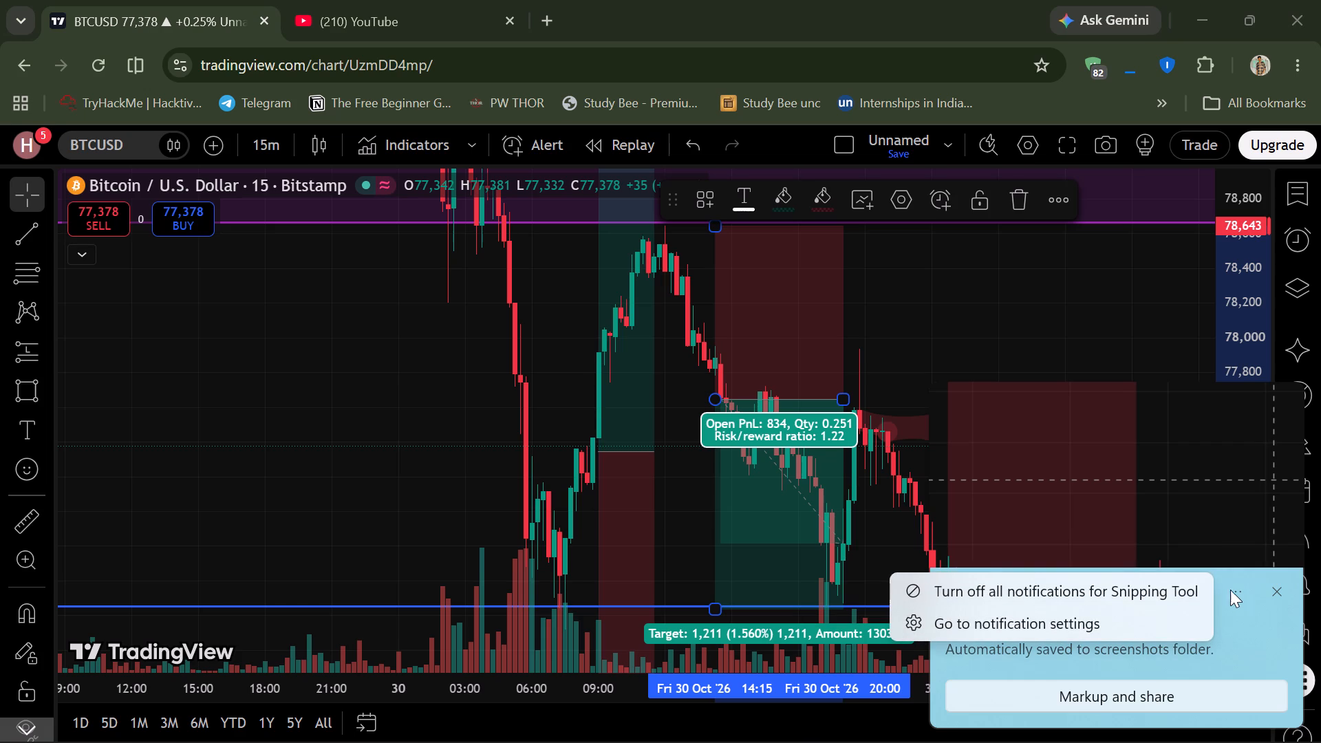
click(1282, 590)
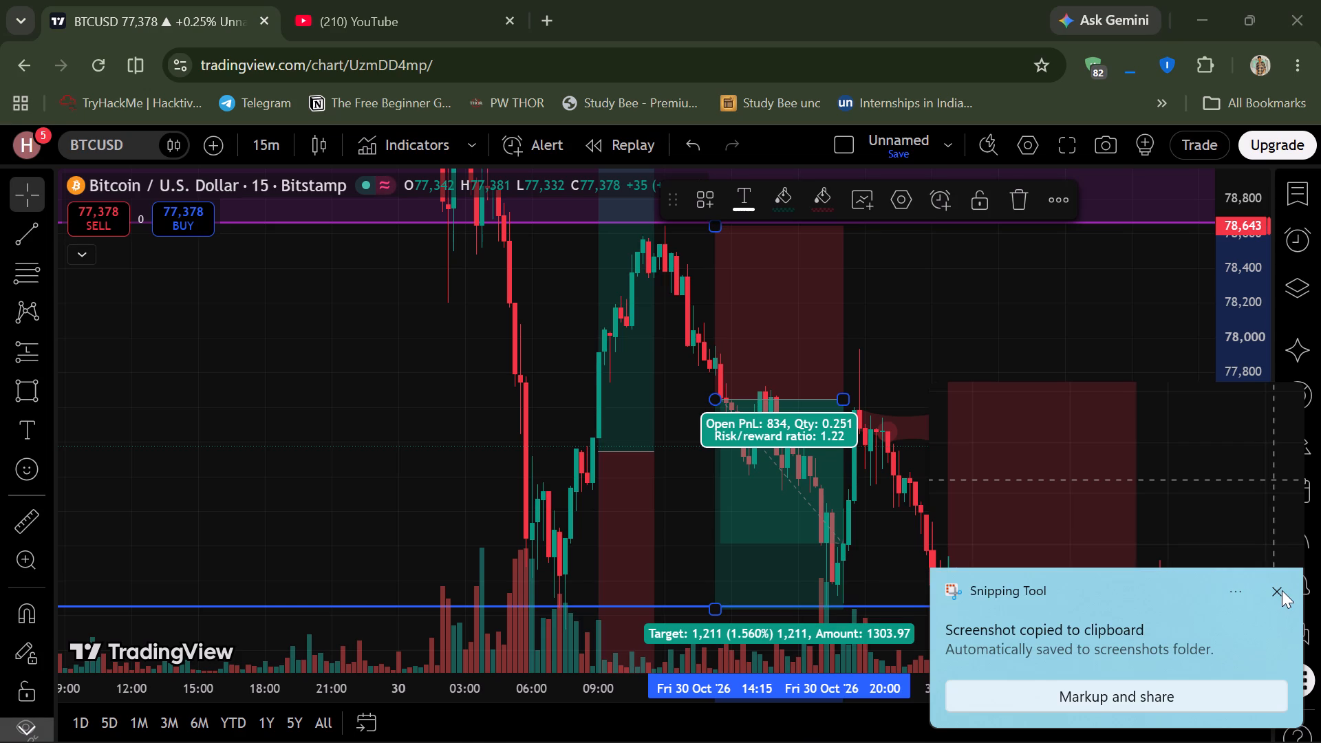
click(1278, 589)
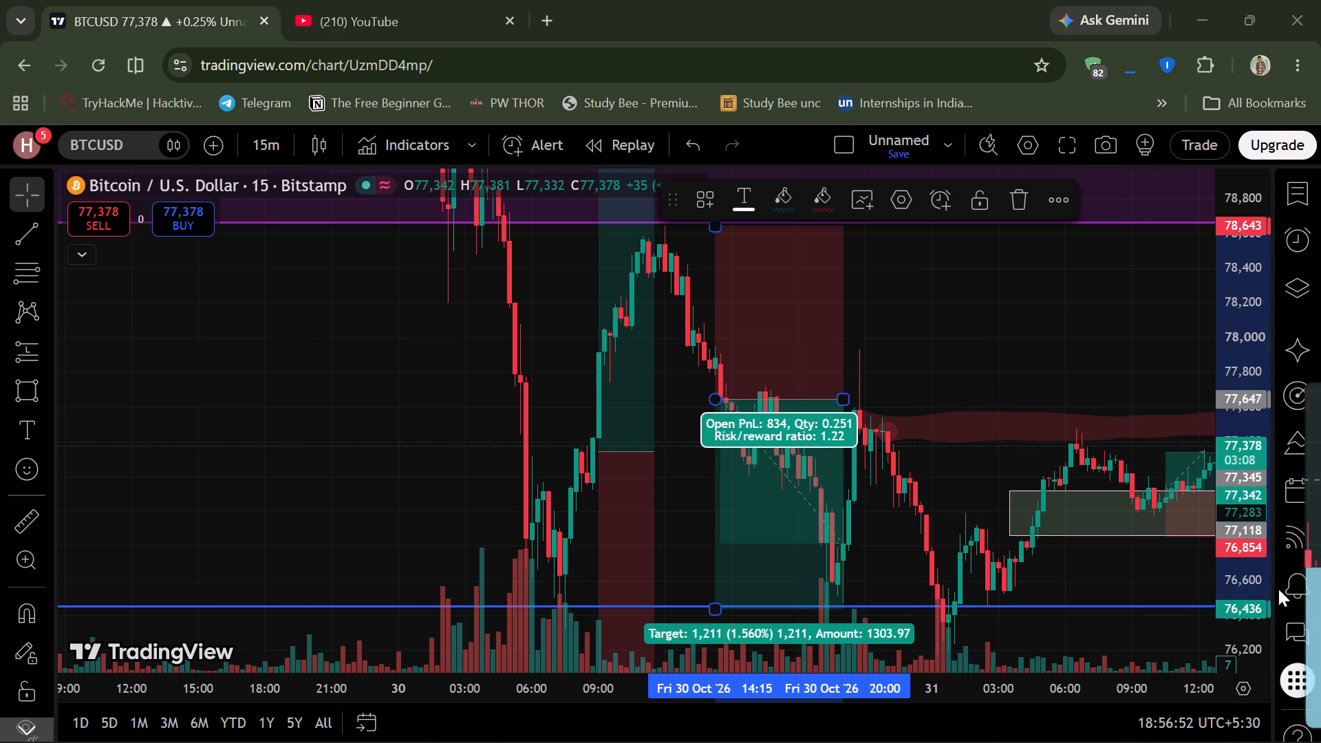
click(1053, 282)
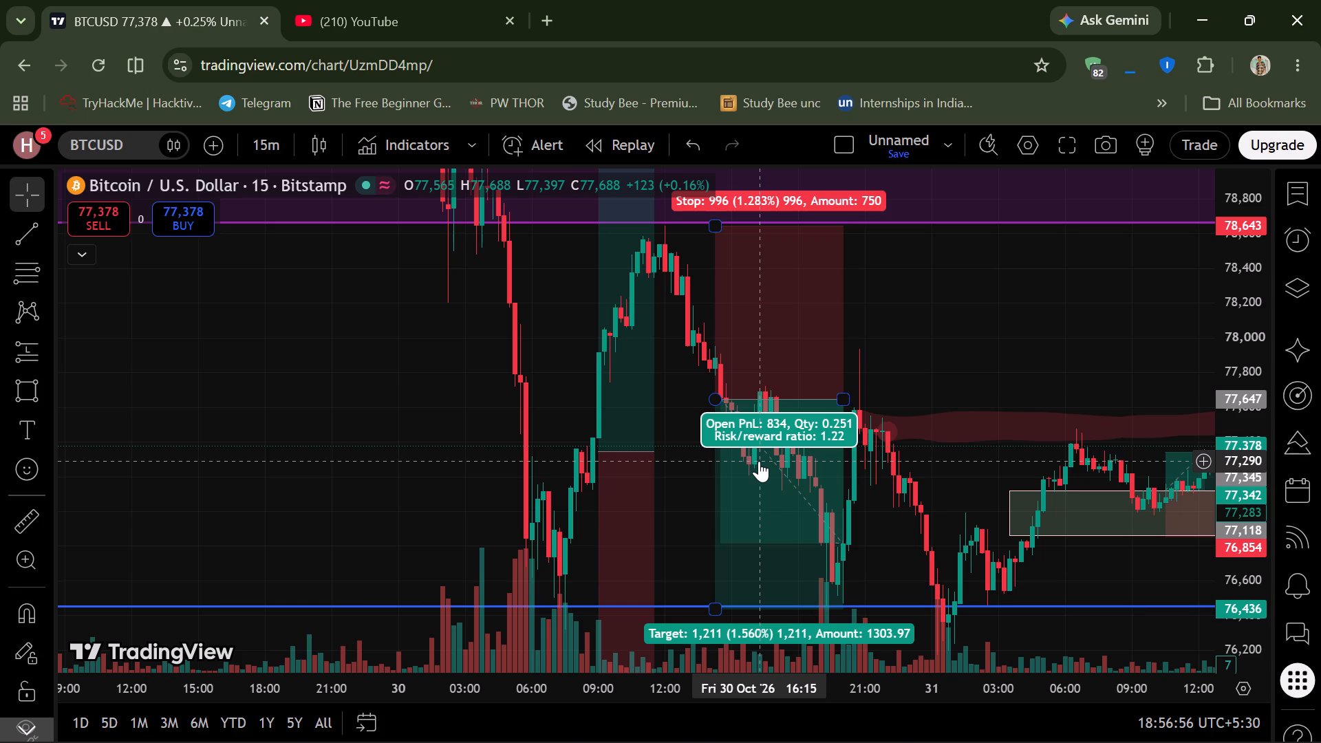
click(759, 461)
click(759, 461)
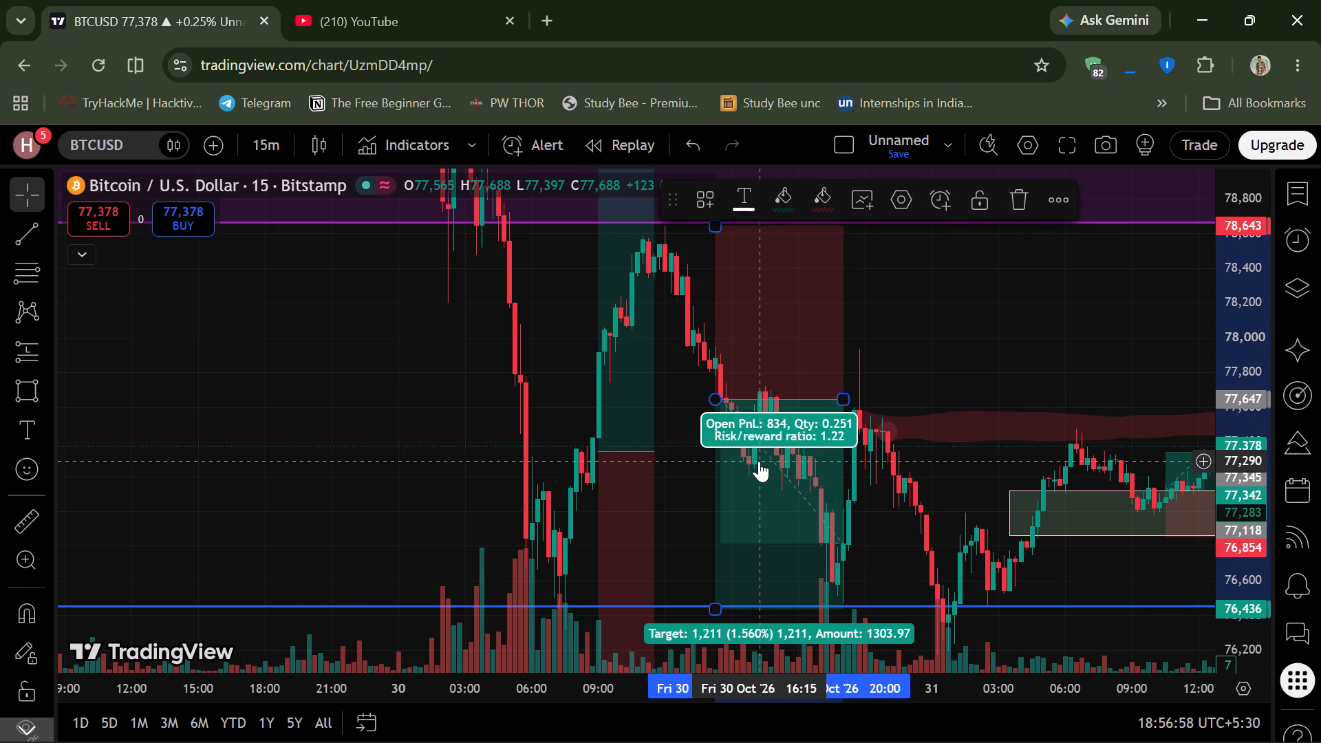
click(960, 297)
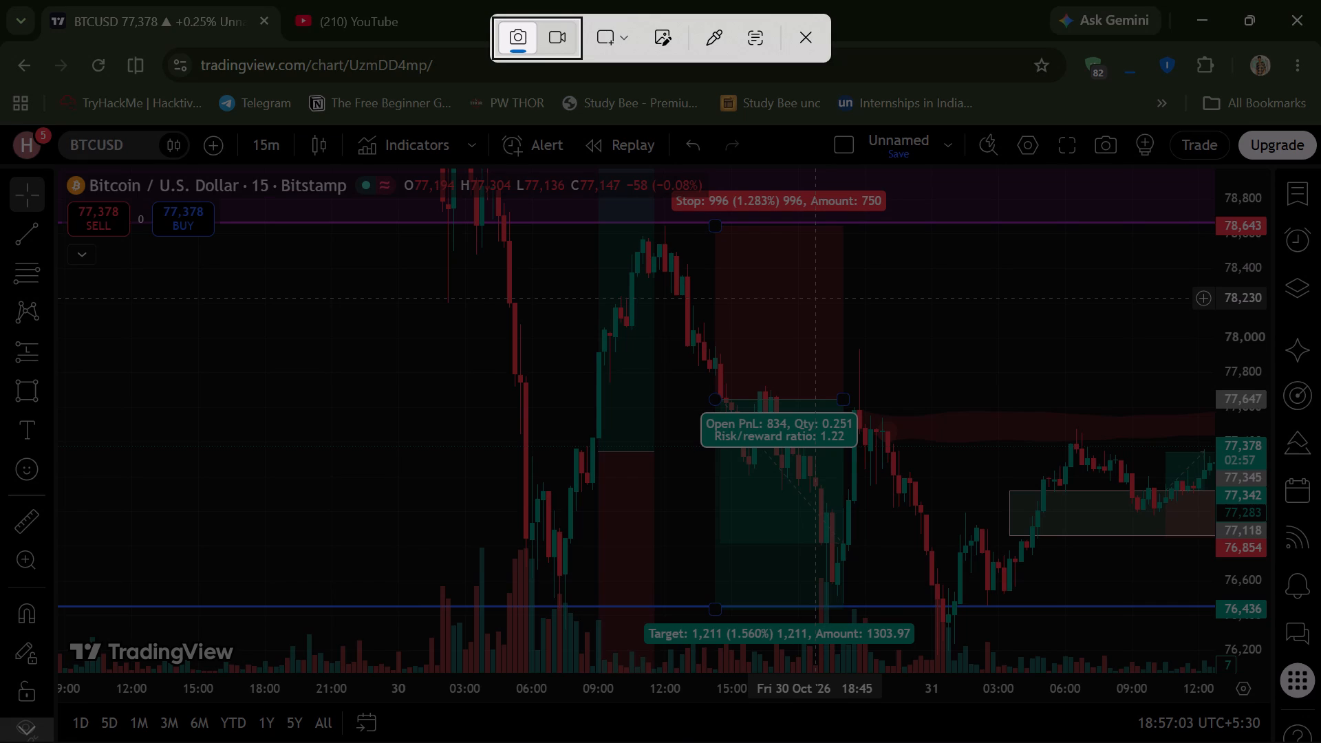
drag(656, 200, 877, 587)
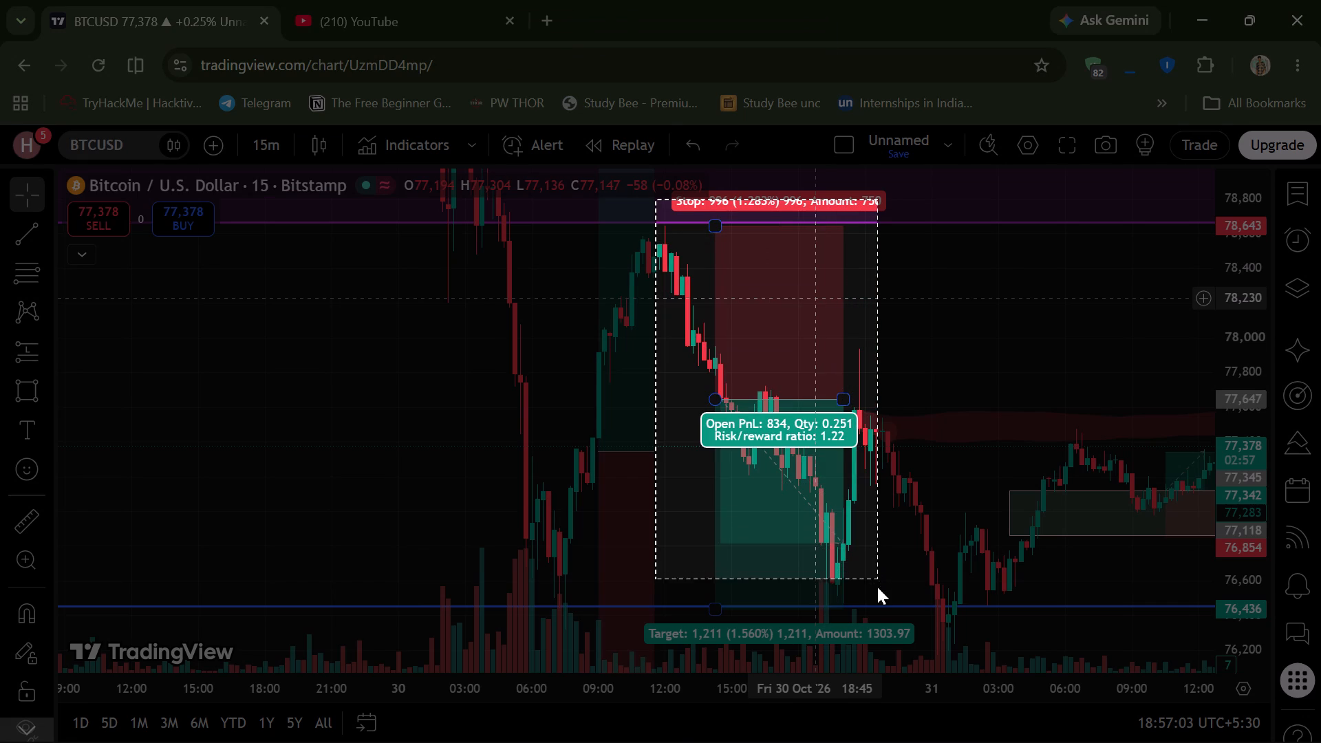
drag(877, 587, 914, 654)
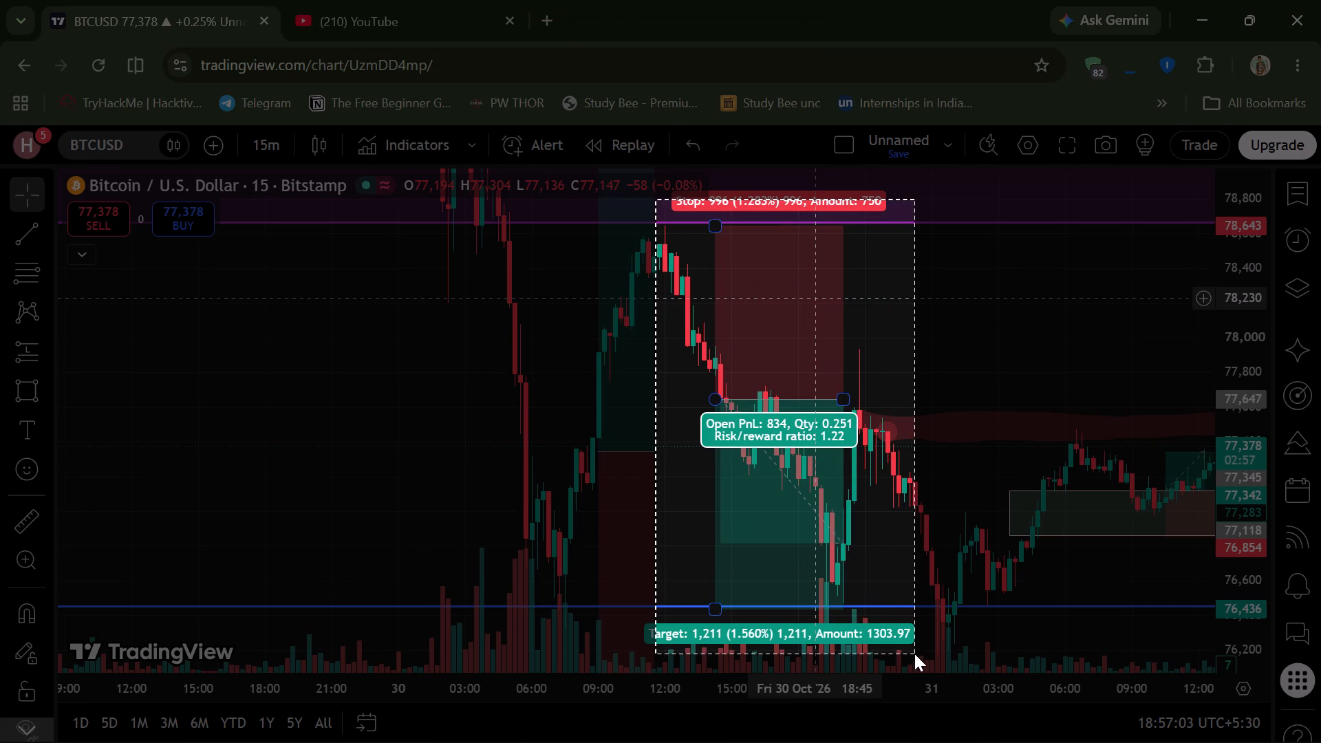
drag(914, 654, 922, 229)
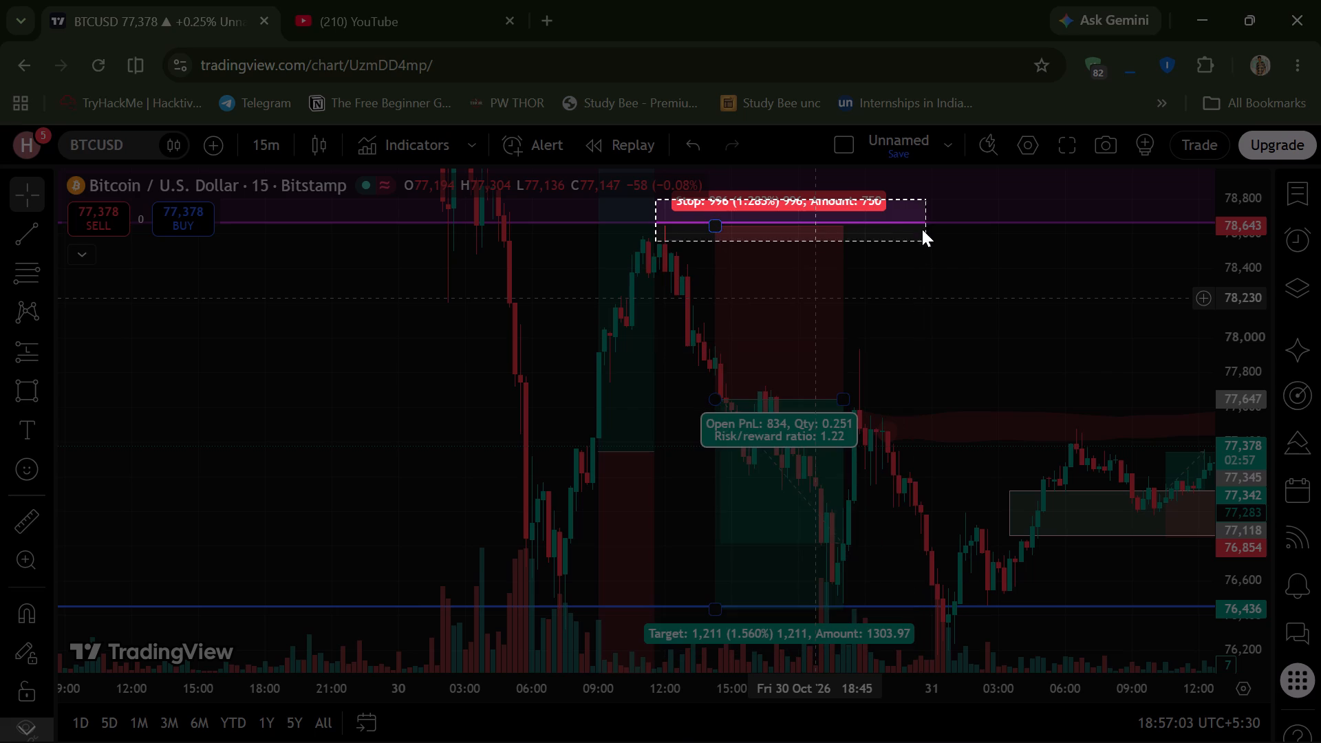
drag(922, 229, 897, 696)
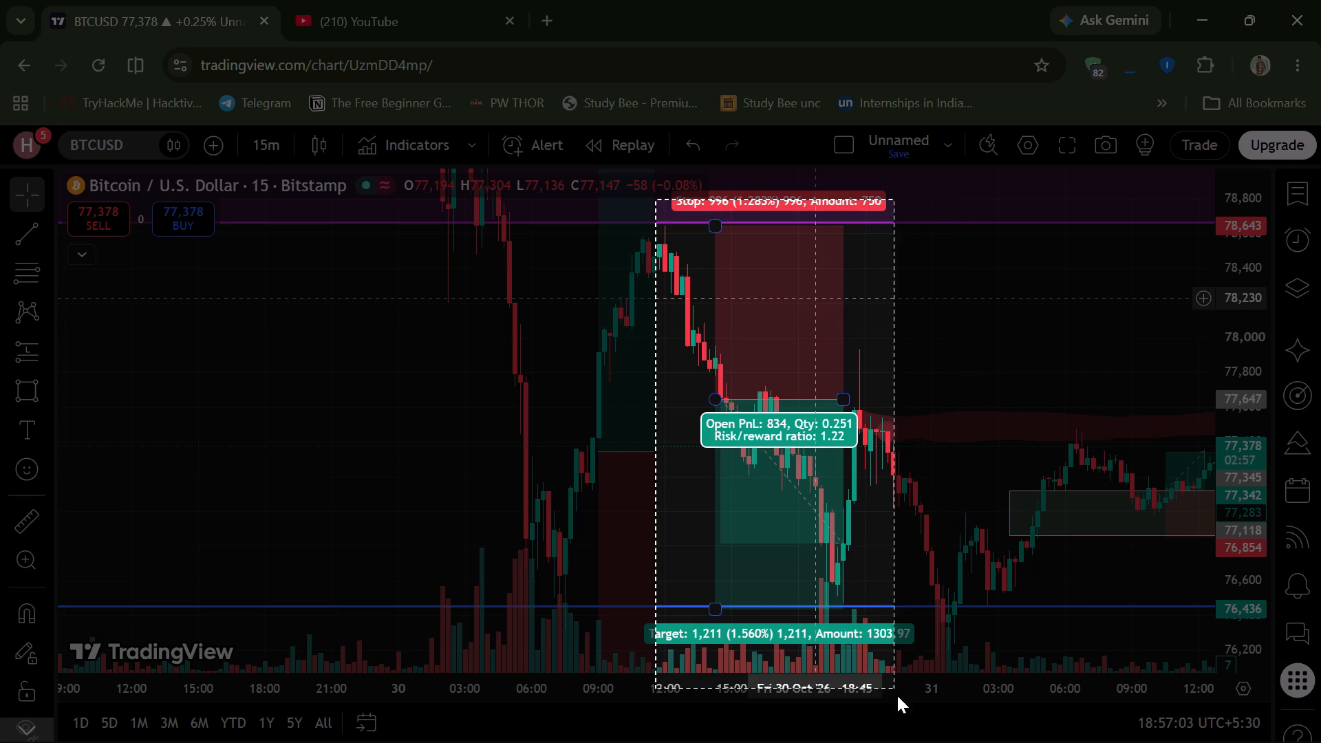